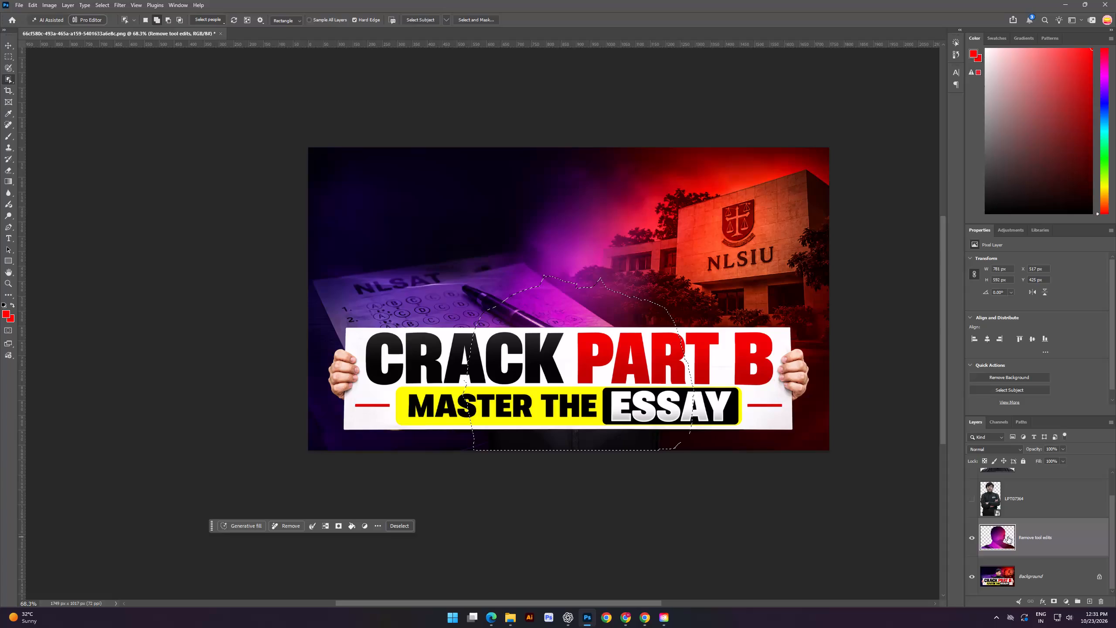
Merge the Remove tool edits layer down into the Background layer.
{"action": "left_click", "coordinate": [1038, 570], "text": "shift"}
{"action": "key", "text": "ctrl+e"}
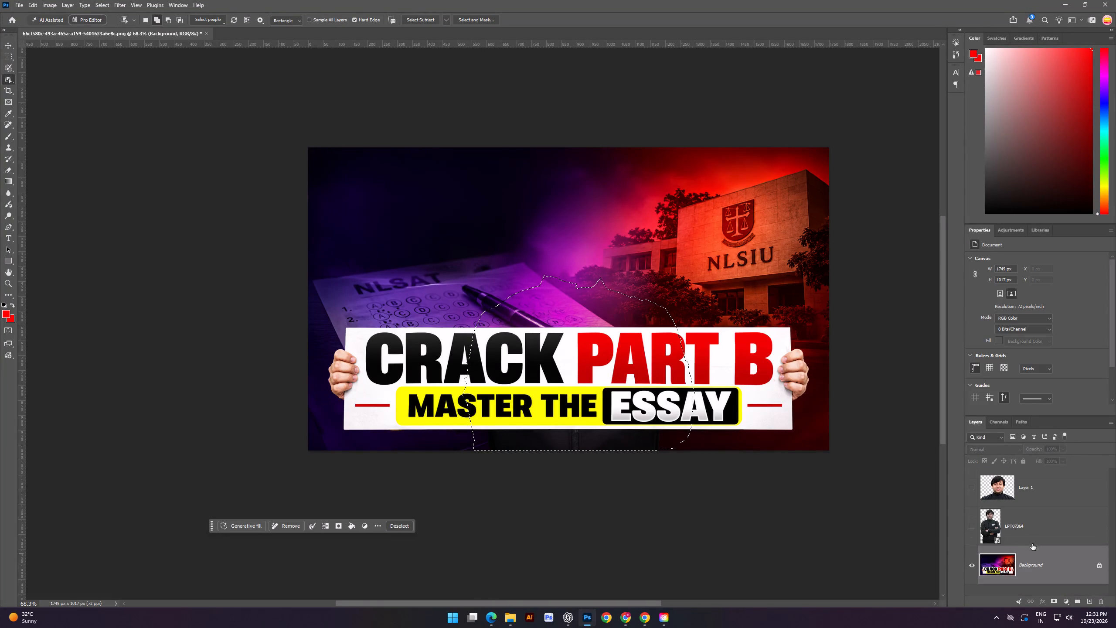
Clear the leftover selection, then isolate the white CRACK PART B banner with Object Selection and copy it to its own layer.
{"action": "left_click", "coordinate": [7, 54]}
{"action": "left_click", "coordinate": [42, 80]}
{"action": "left_click", "coordinate": [9, 76]}
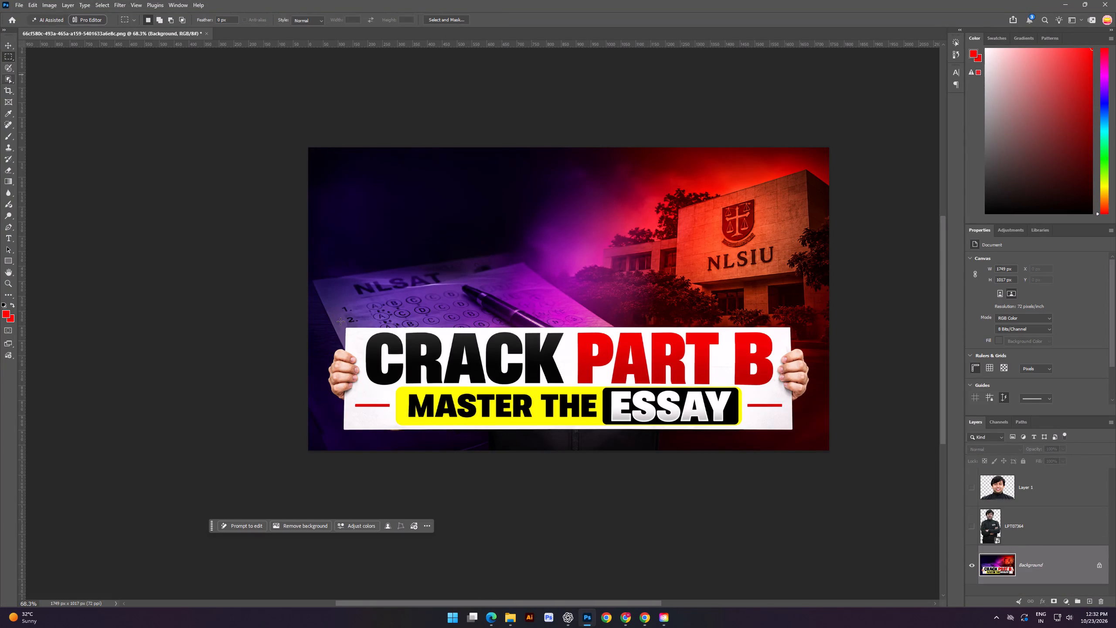
{"action": "left_click_drag", "start_coordinate": [323, 314], "coordinate": [818, 442]}
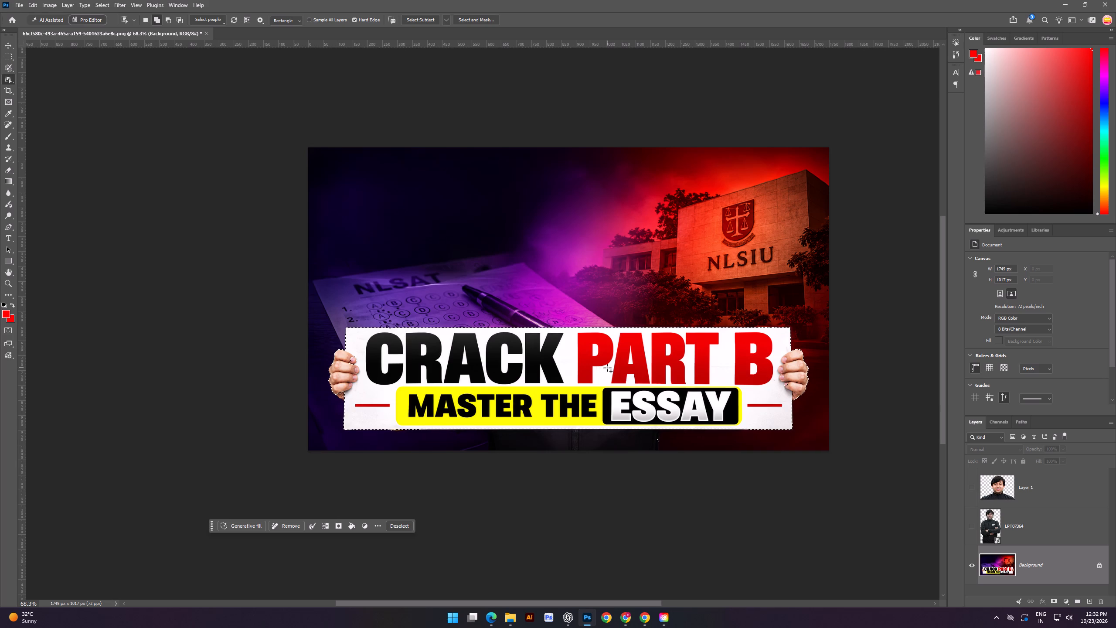
{"action": "right_click", "coordinate": [553, 353]}
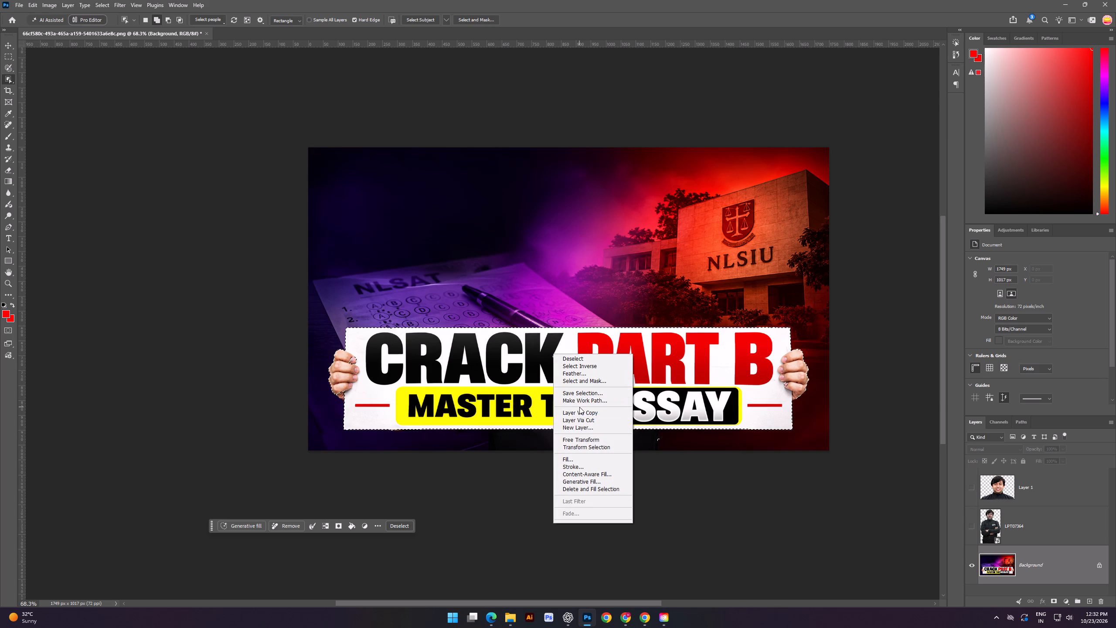
{"action": "left_click", "coordinate": [581, 409]}
{"action": "scroll", "coordinate": [999, 523], "scroll_direction": "down", "scroll_amount": 1}
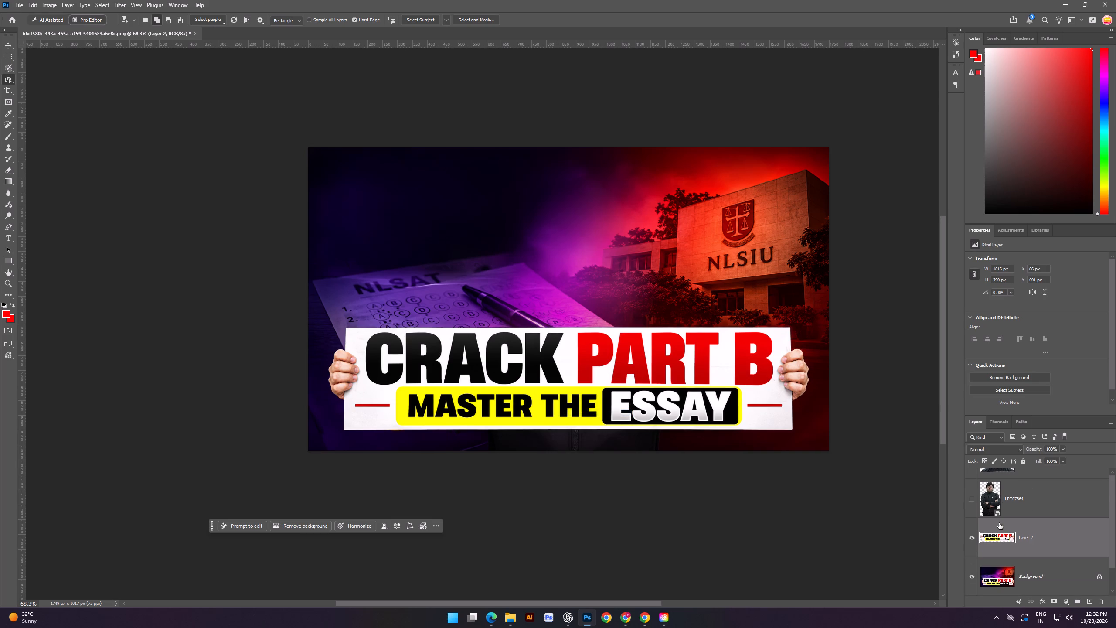
Show the LPT07364 portrait layer and place the banner layer above it in the layer stack.
{"action": "left_click", "coordinate": [968, 498]}
{"action": "left_click_drag", "start_coordinate": [1022, 546], "coordinate": [1025, 491]}
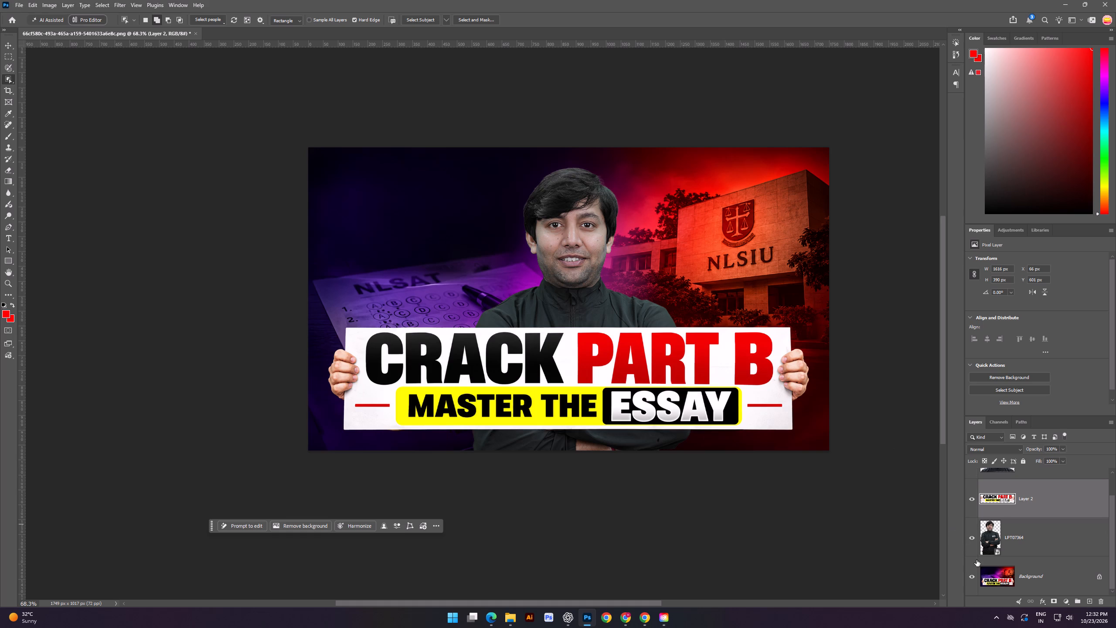
Open the LPT07364 smart object, crop the bottom of its canvas to about 2652 px height, and save it.
{"action": "left_click", "coordinate": [1044, 550]}
{"action": "double_click", "coordinate": [996, 550]}
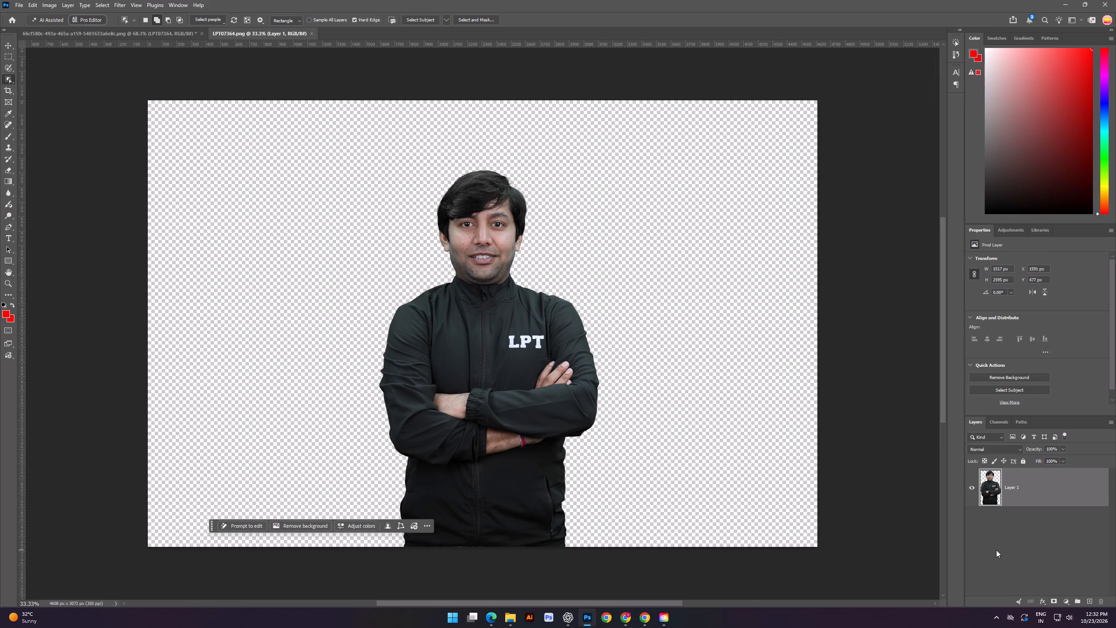
{"action": "left_click", "coordinate": [5, 89]}
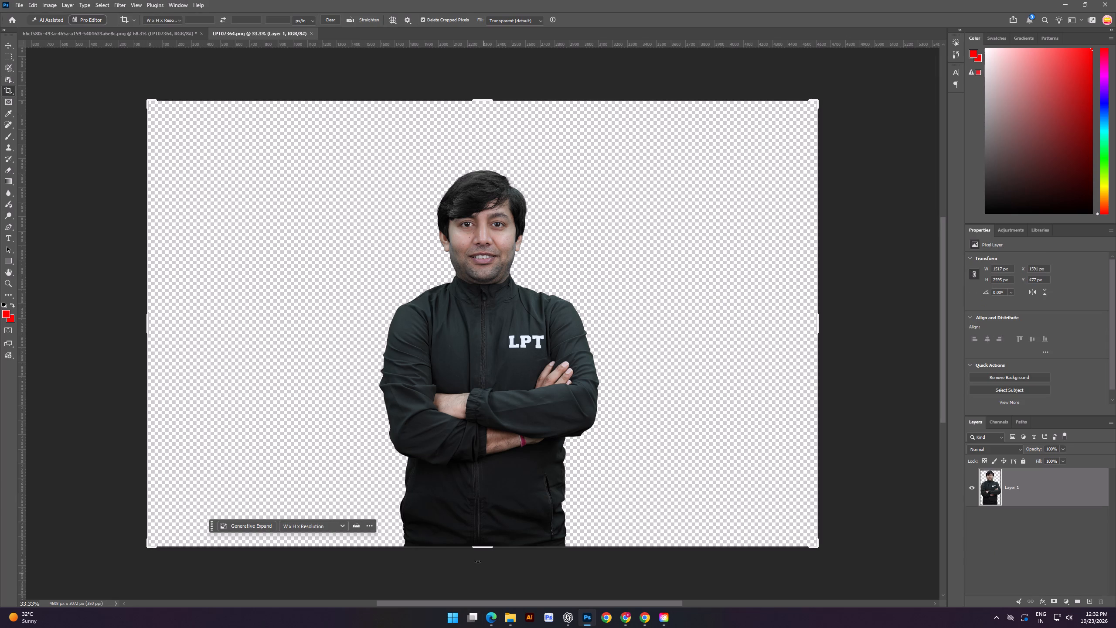
{"action": "left_click_drag", "start_coordinate": [478, 549], "coordinate": [483, 519]}
{"action": "key", "text": "ctrl+s"}
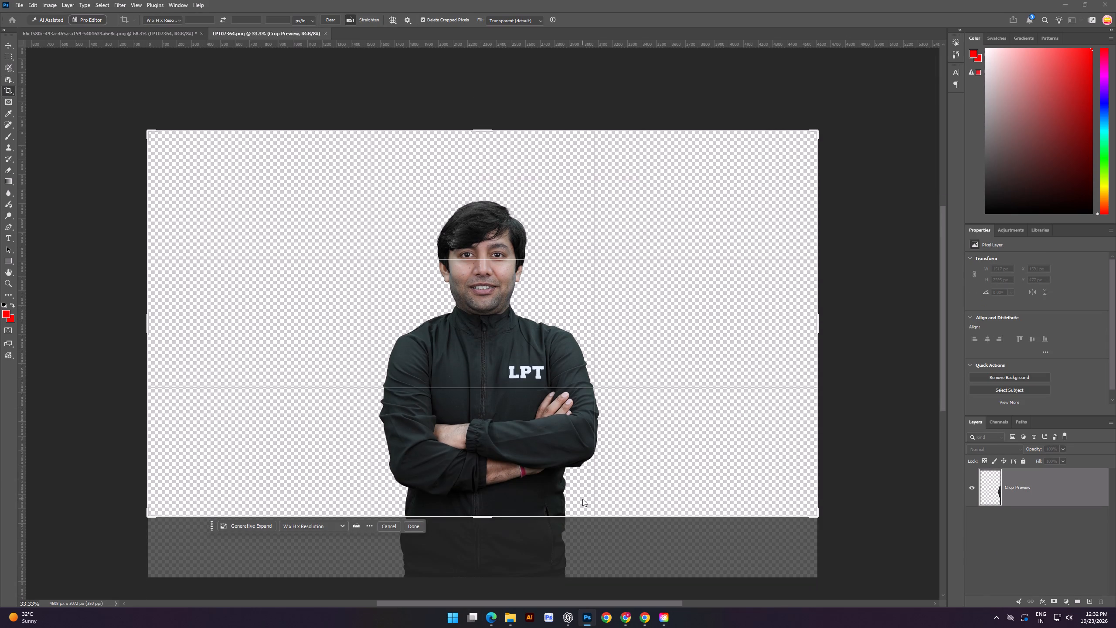
{"action": "left_click", "coordinate": [521, 221]}
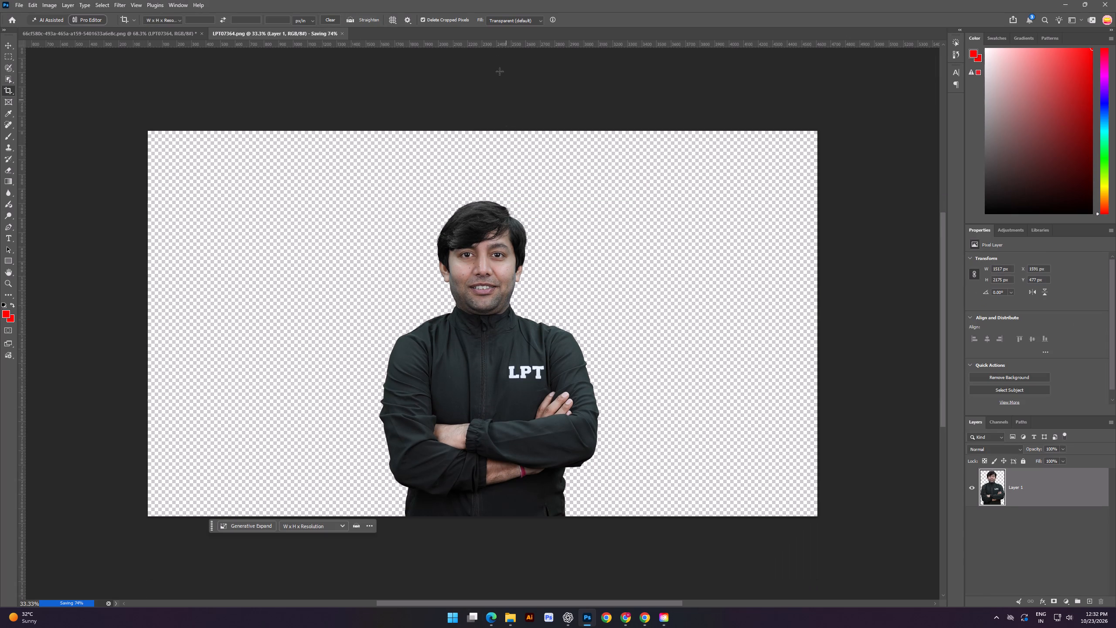
{"action": "key", "text": "ctrl+s"}
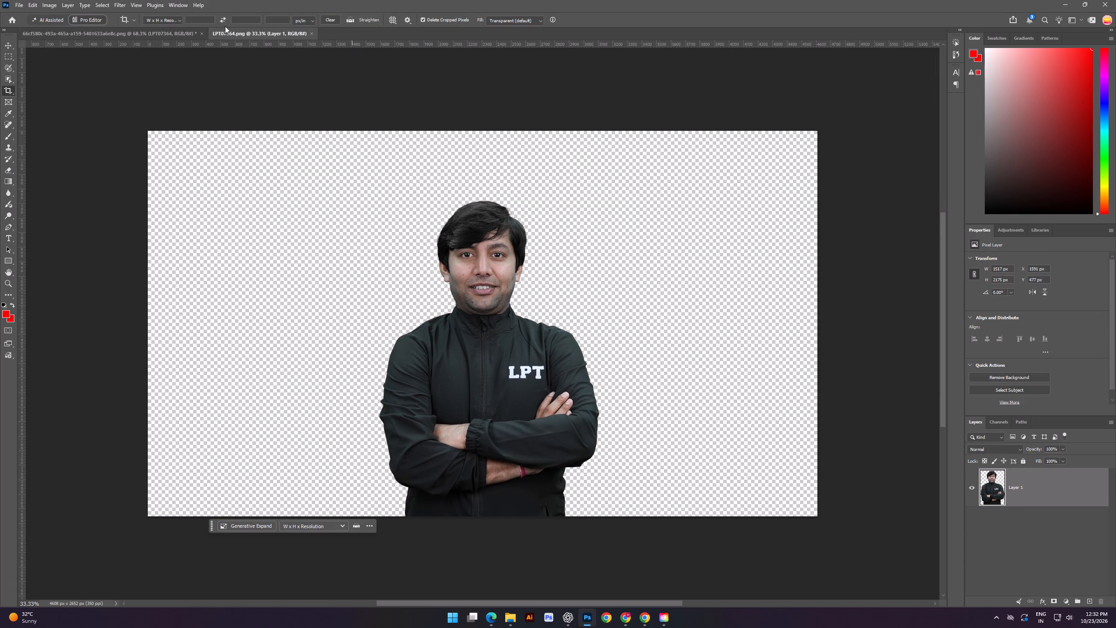
Back in the thumbnail document, free-transform the LPT07364 portrait and nudge it upward behind the banner.
{"action": "left_click", "coordinate": [167, 31]}
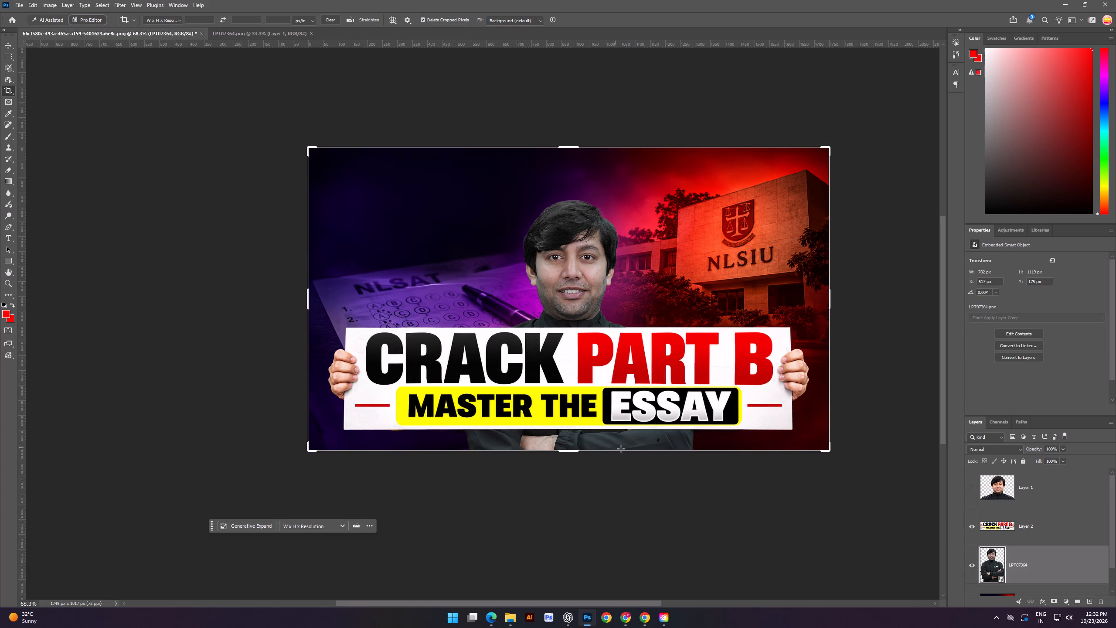
{"action": "left_click", "coordinate": [1045, 560]}
{"action": "key", "text": "ctrl+t"}
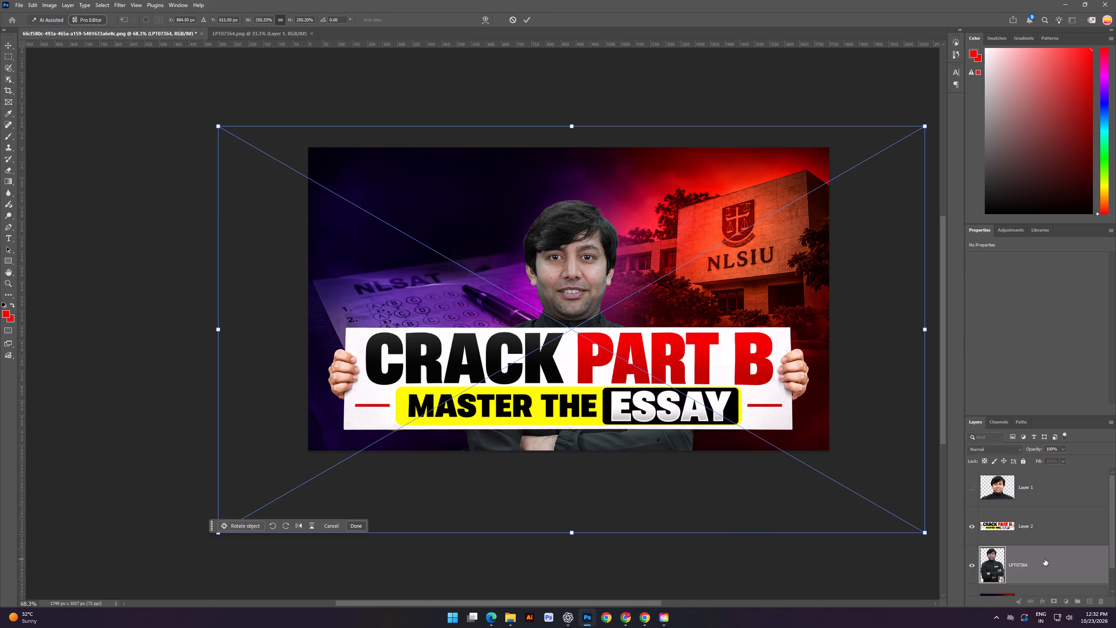
{"action": "key", "text": "Up"}
{"action": "key", "text": "Up"}
{"action": "key", "text": "Up"}
{"action": "key", "text": "Up"}
{"action": "key", "text": "Up"}
{"action": "key", "text": "Up"}
{"action": "key", "text": "Up"}
{"action": "key", "text": "Up"}
{"action": "key", "text": "Up"}
{"action": "key", "text": "Up"}
{"action": "key", "text": "Up"}
{"action": "key", "text": "Up"}
{"action": "key", "text": "Up"}
{"action": "key", "text": "Up"}
{"action": "key", "text": "Up"}
{"action": "key", "text": "Up"}
{"action": "key", "text": "Up"}
{"action": "key", "text": "Up"}
{"action": "key", "text": "Up"}
{"action": "key", "text": "Up"}
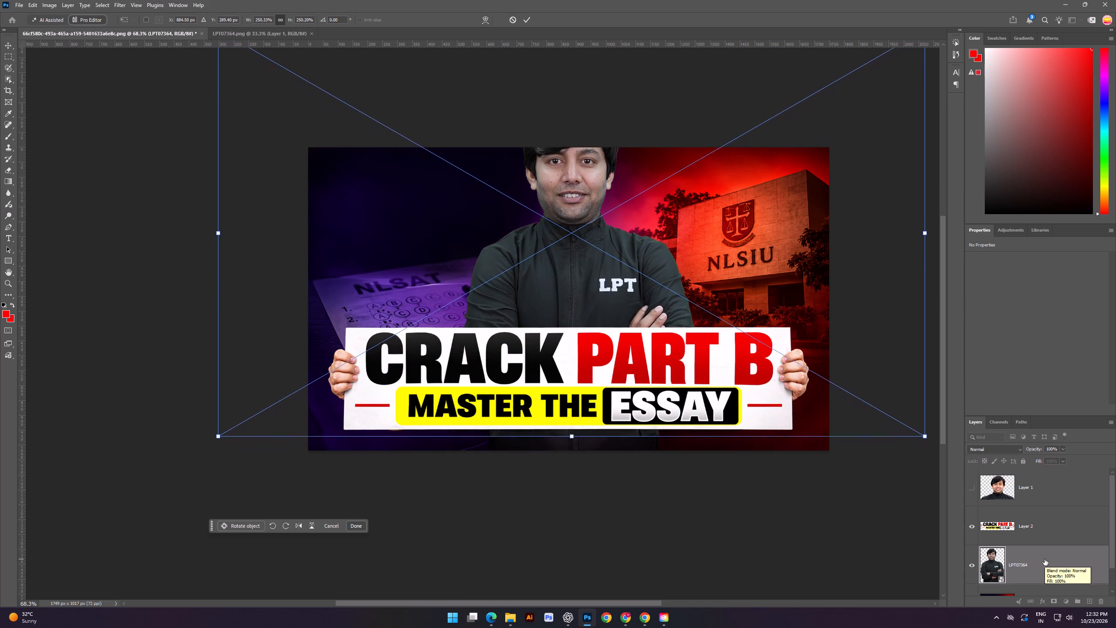
{"action": "key", "text": "Down"}
{"action": "key", "text": "Down"}
{"action": "key", "text": "Down"}
{"action": "key", "text": "Down"}
{"action": "key", "text": "Down"}
{"action": "key", "text": "Down"}
{"action": "key", "text": "Down"}
{"action": "key", "text": "Down"}
{"action": "key", "text": "Down"}
{"action": "key", "text": "Down"}
{"action": "key", "text": "Down"}
{"action": "key", "text": "Down"}
{"action": "key", "text": "Down"}
{"action": "key", "text": "Down"}
{"action": "key", "text": "Down"}
{"action": "key", "text": "Down"}
{"action": "key", "text": "Down"}
{"action": "key", "text": "Down"}
{"action": "key", "text": "Down"}
{"action": "key", "text": "Down"}
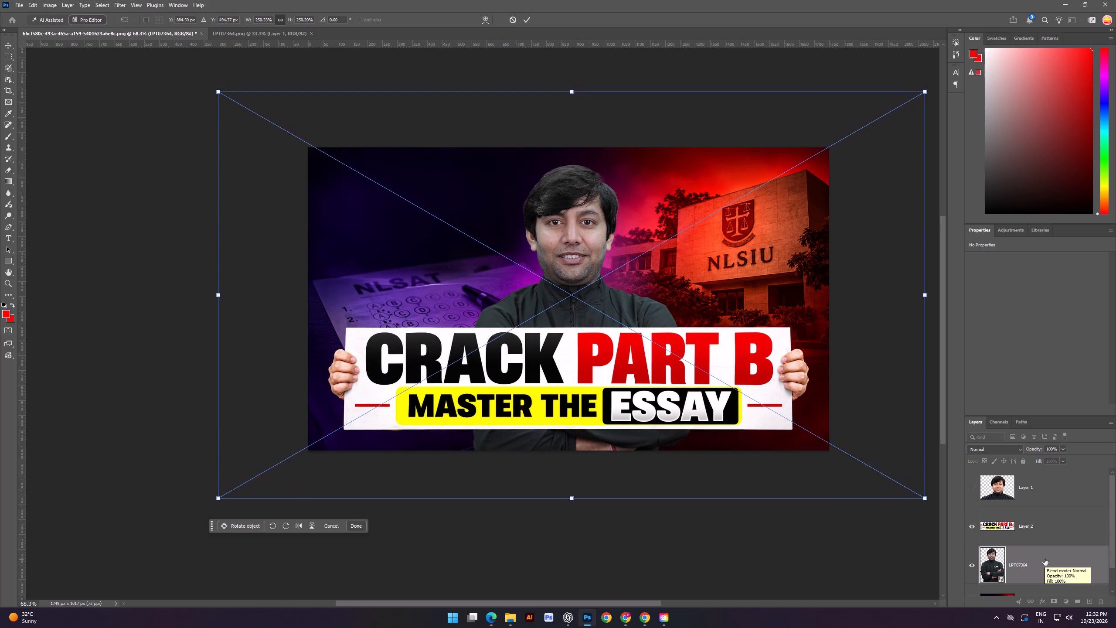
{"action": "key", "text": "Up"}
{"action": "key", "text": "Up"}
{"action": "key", "text": "Up"}
{"action": "key", "text": "Up"}
{"action": "key", "text": "Up"}
{"action": "key", "text": "Up"}
{"action": "key", "text": "Up"}
{"action": "key", "text": "Up"}
{"action": "key", "text": "Up"}
{"action": "key", "text": "Up"}
{"action": "key", "text": "Up"}
{"action": "key", "text": "Up"}
{"action": "key", "text": "Up"}
{"action": "key", "text": "Up"}
{"action": "key", "text": "Up"}
{"action": "key", "text": "Up"}
{"action": "key", "text": "Up"}
{"action": "key", "text": "Up"}
{"action": "key", "text": "Up"}
{"action": "key", "text": "Up"}
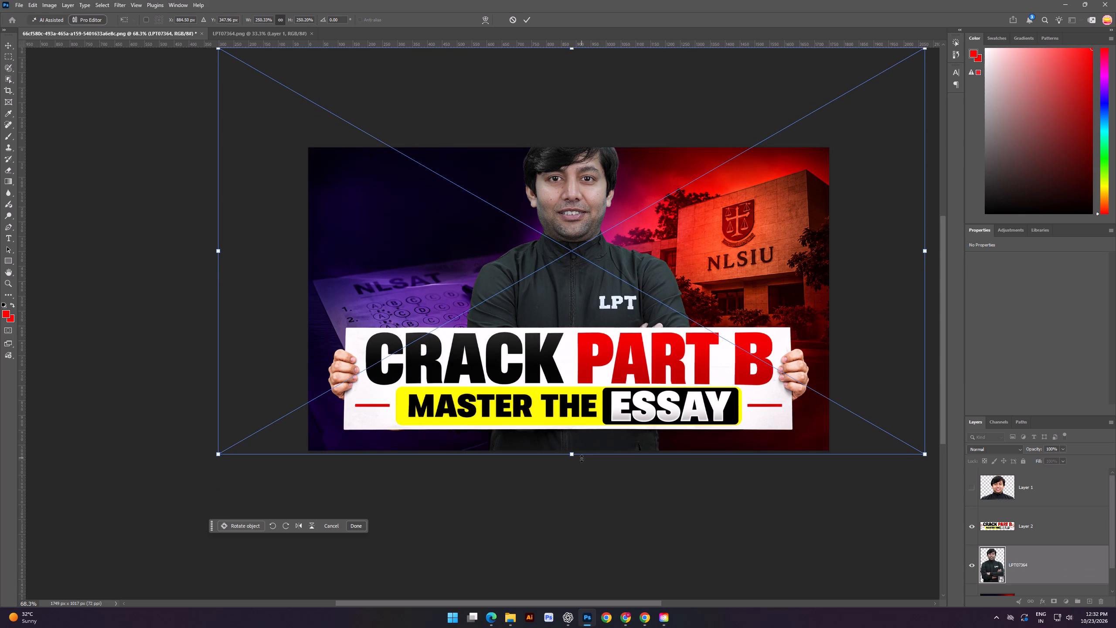
Scale the portrait down to about 226% and centre it horizontally, with its head just below the canvas top.
{"action": "left_click_drag", "start_coordinate": [575, 457], "coordinate": [570, 437], "text": "alt"}
{"action": "left_click_drag", "start_coordinate": [611, 281], "coordinate": [612, 287]}
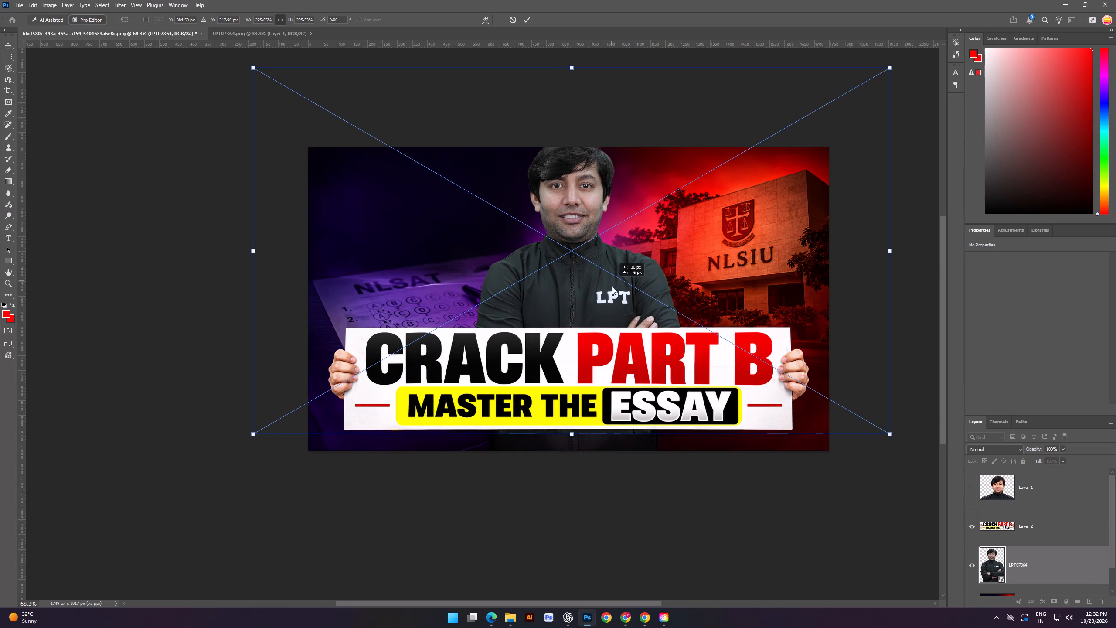
{"action": "left_click_drag", "start_coordinate": [612, 287], "coordinate": [612, 290]}
{"action": "left_click_drag", "start_coordinate": [610, 283], "coordinate": [609, 302]}
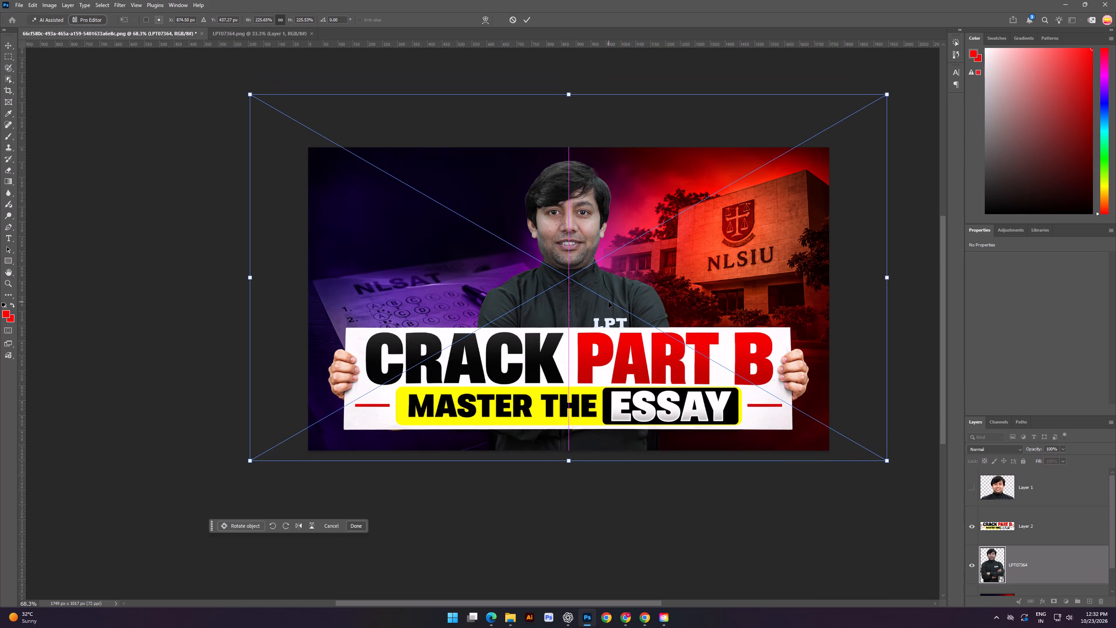
{"action": "left_click_drag", "start_coordinate": [582, 253], "coordinate": [582, 259]}
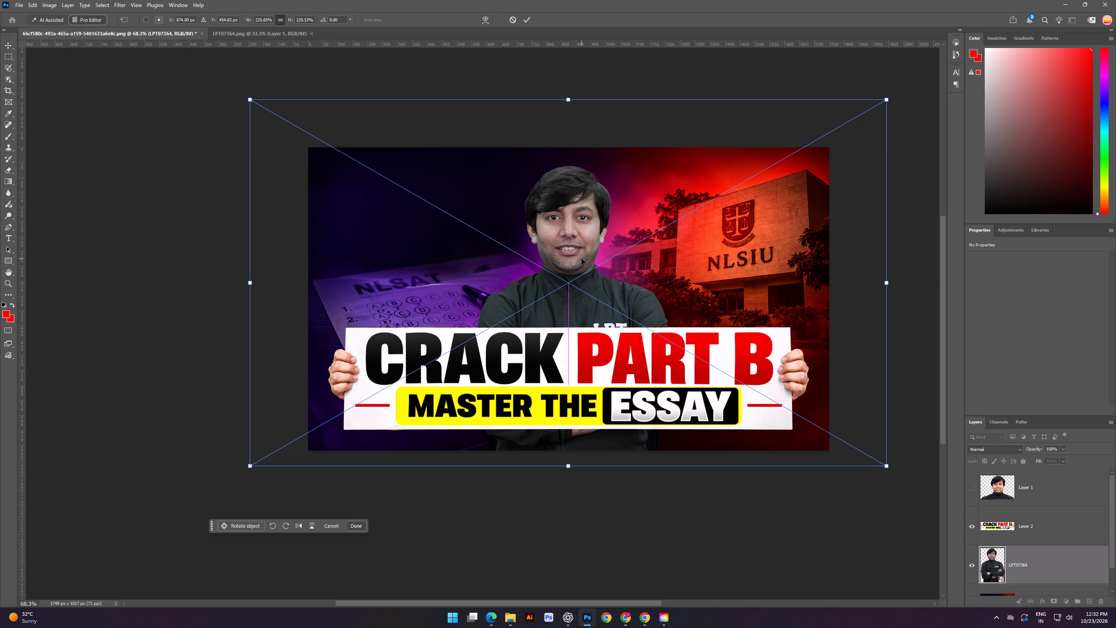
Reopen the LPT07364 smart object, crop its bottom up to the folded arms at about 2172 px height, and save it.
{"action": "double_click", "coordinate": [1003, 580]}
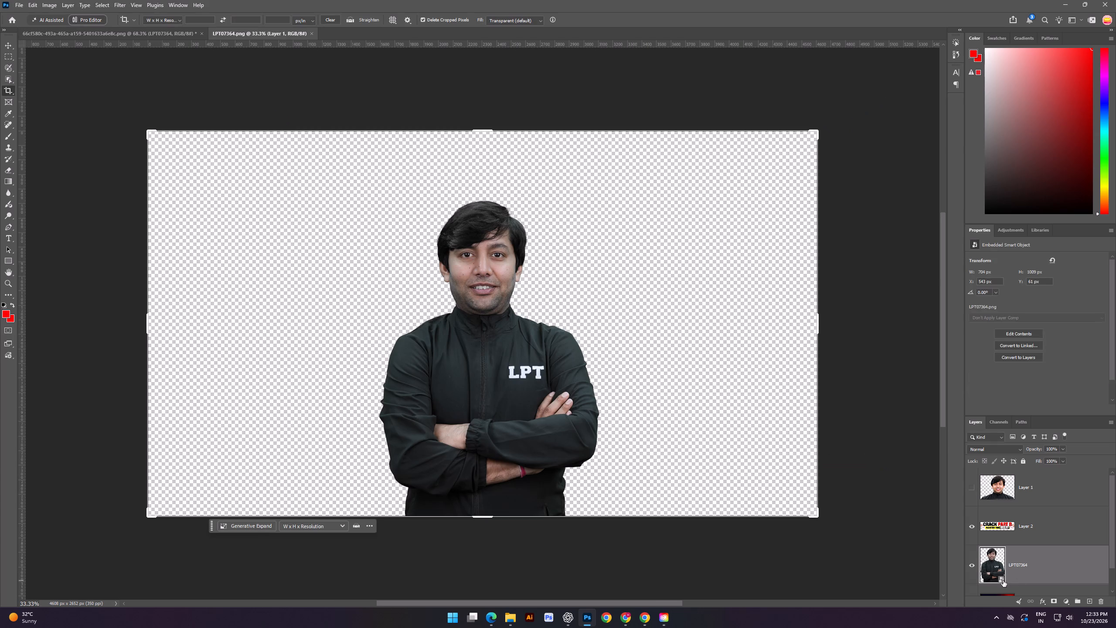
{"action": "left_click_drag", "start_coordinate": [484, 519], "coordinate": [486, 487]}
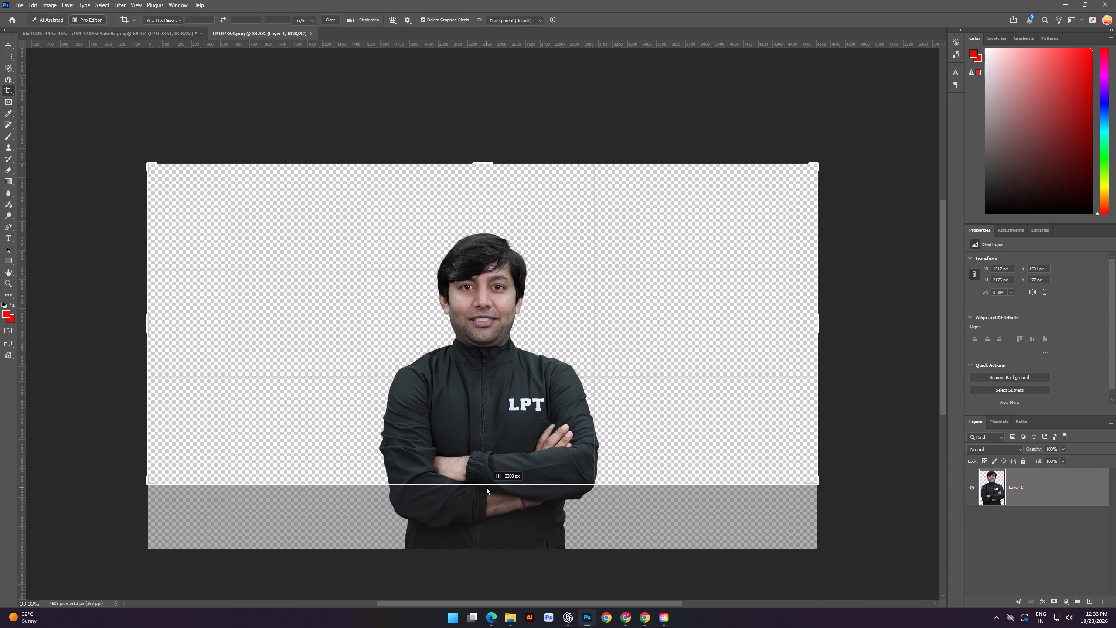
{"action": "left_click_drag", "start_coordinate": [486, 487], "coordinate": [500, 460]}
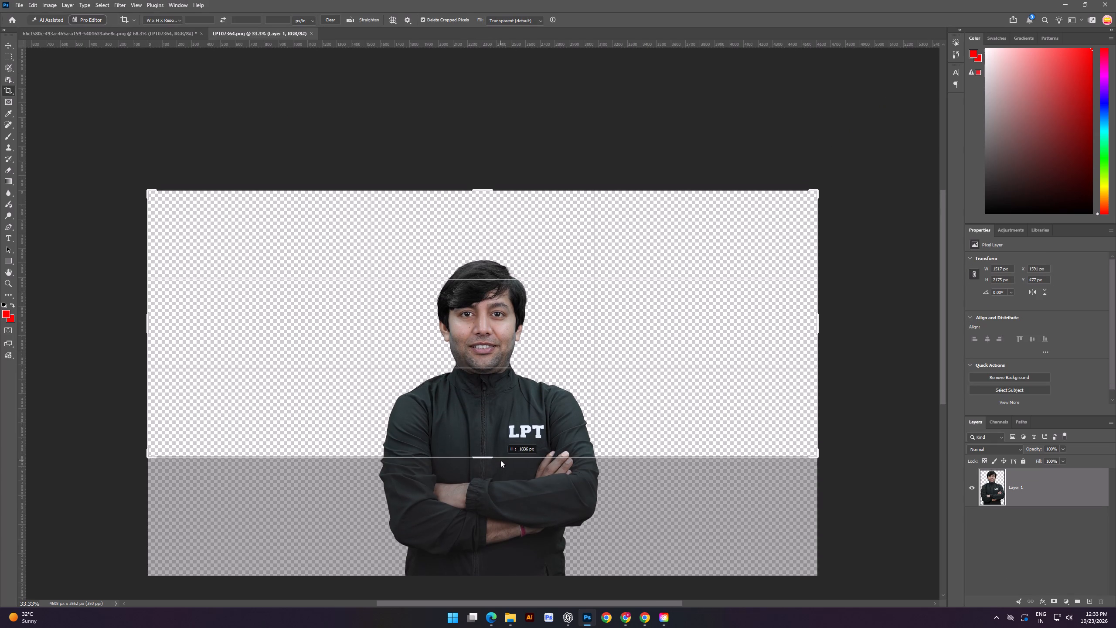
{"action": "left_click_drag", "start_coordinate": [500, 460], "coordinate": [503, 485]}
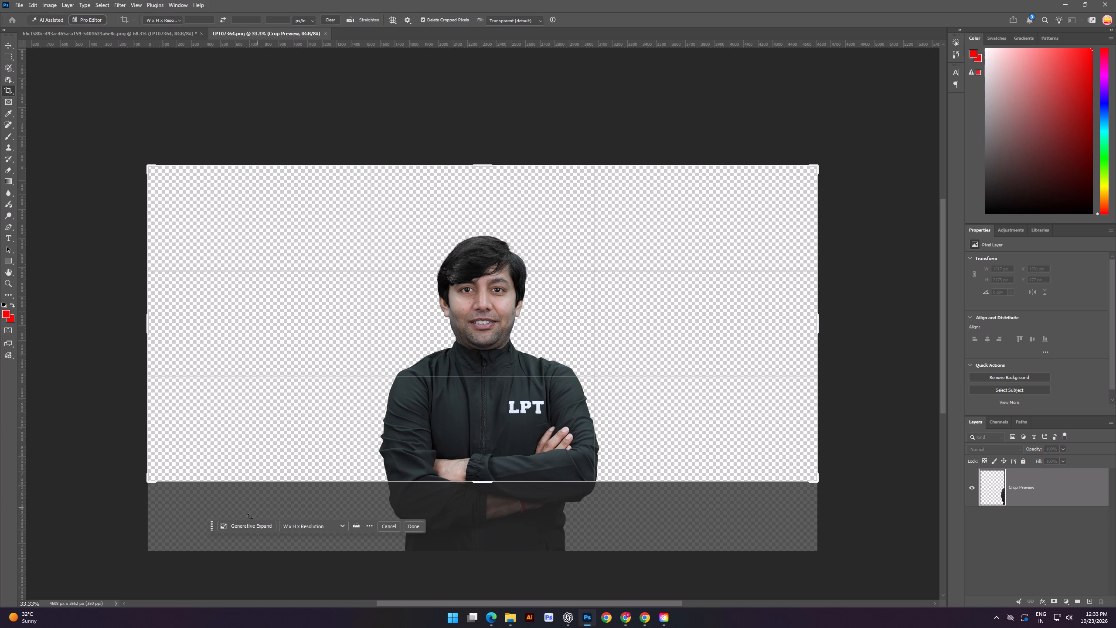
{"action": "key", "text": "ctrl+s"}
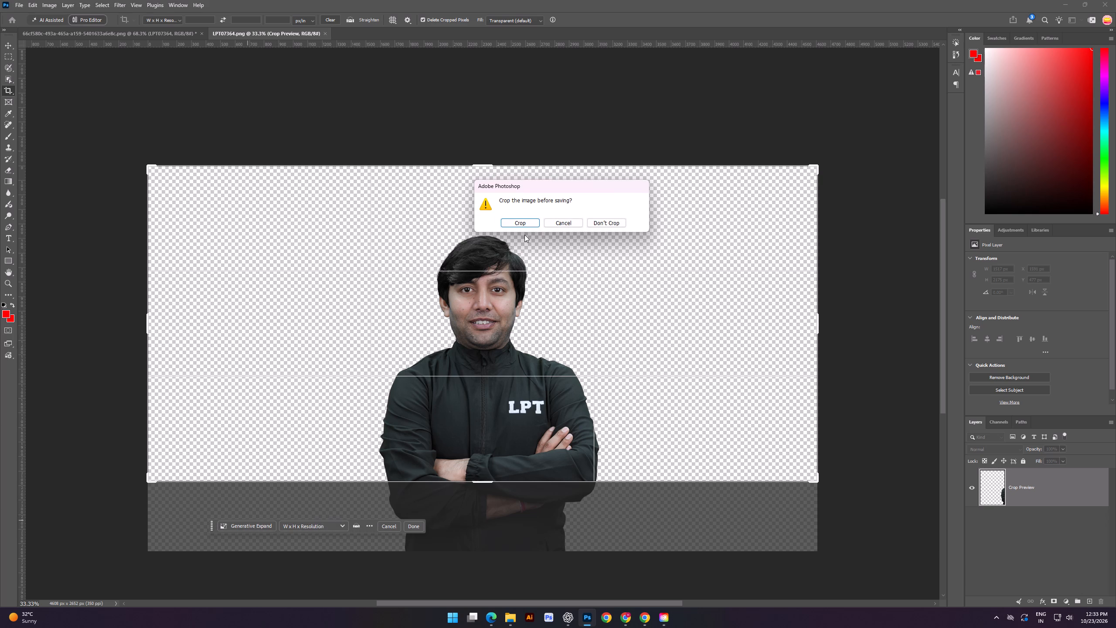
{"action": "left_click", "coordinate": [524, 223]}
{"action": "key", "text": "ctrl+s"}
{"action": "key", "text": "ctrl+s"}
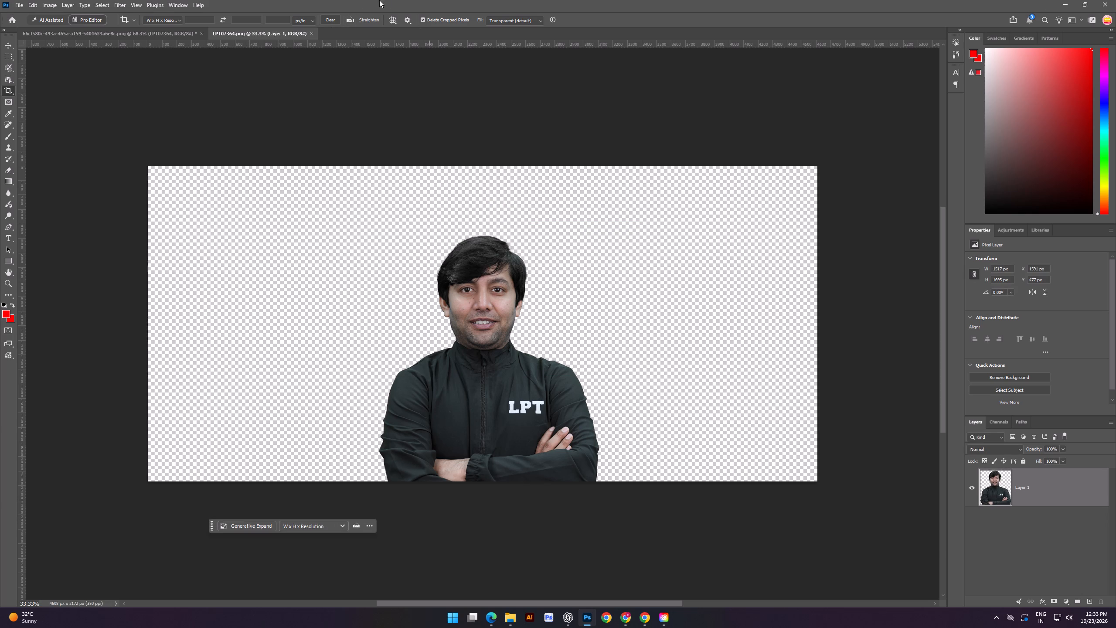
Back in the thumbnail document, free-transform the portrait and nudge it up so its cropped lower edge hides behind the banner.
{"action": "left_click", "coordinate": [123, 29]}
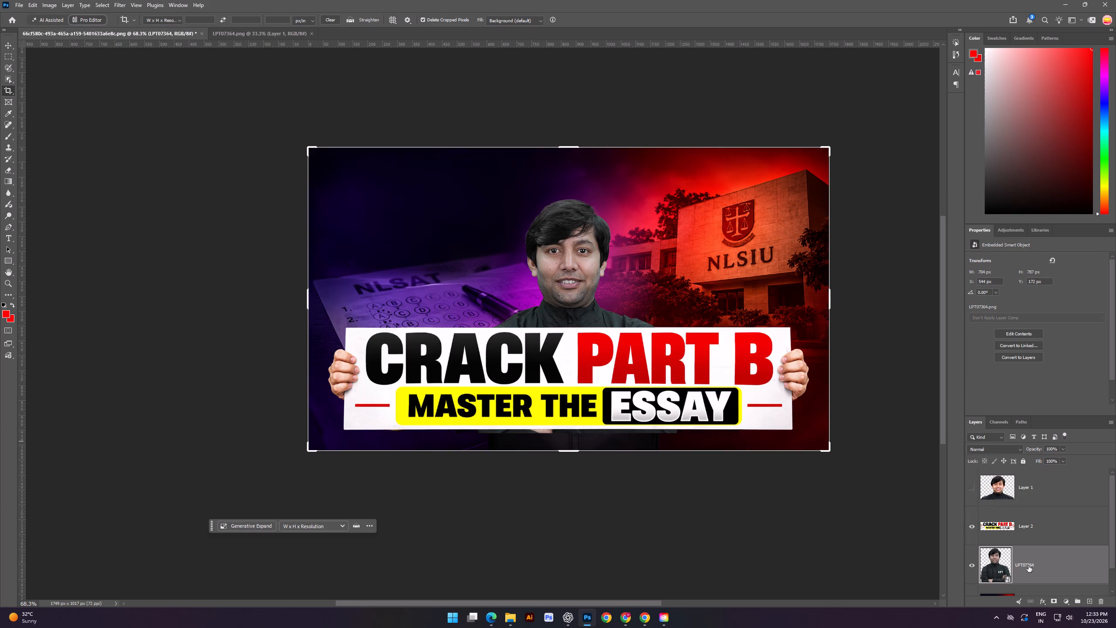
{"action": "key", "text": "ctrl+t"}
{"action": "key", "text": "Up"}
{"action": "key", "text": "Up"}
{"action": "key", "text": "Up"}
{"action": "key", "text": "Up"}
{"action": "key", "text": "Up"}
{"action": "key", "text": "Up"}
{"action": "key", "text": "Up"}
{"action": "key", "text": "Up"}
{"action": "key", "text": "Up"}
{"action": "key", "text": "Up"}
{"action": "key", "text": "Up"}
{"action": "key", "text": "Up"}
{"action": "key", "text": "Up"}
{"action": "key", "text": "Up"}
{"action": "key", "text": "Up"}
{"action": "key", "text": "Up"}
{"action": "key", "text": "Up"}
{"action": "key", "text": "Up"}
{"action": "key", "text": "Up"}
{"action": "key", "text": "Up"}
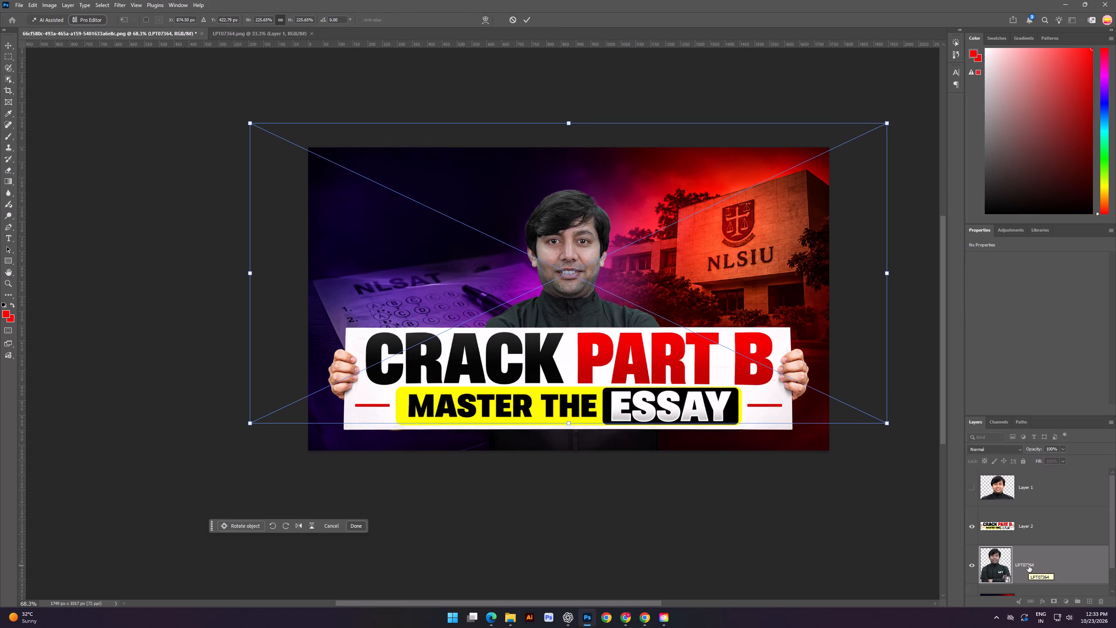
{"action": "key", "text": "Down"}
{"action": "key", "text": "Down"}
{"action": "key", "text": "Down"}
{"action": "key", "text": "Down"}
{"action": "key", "text": "Down"}
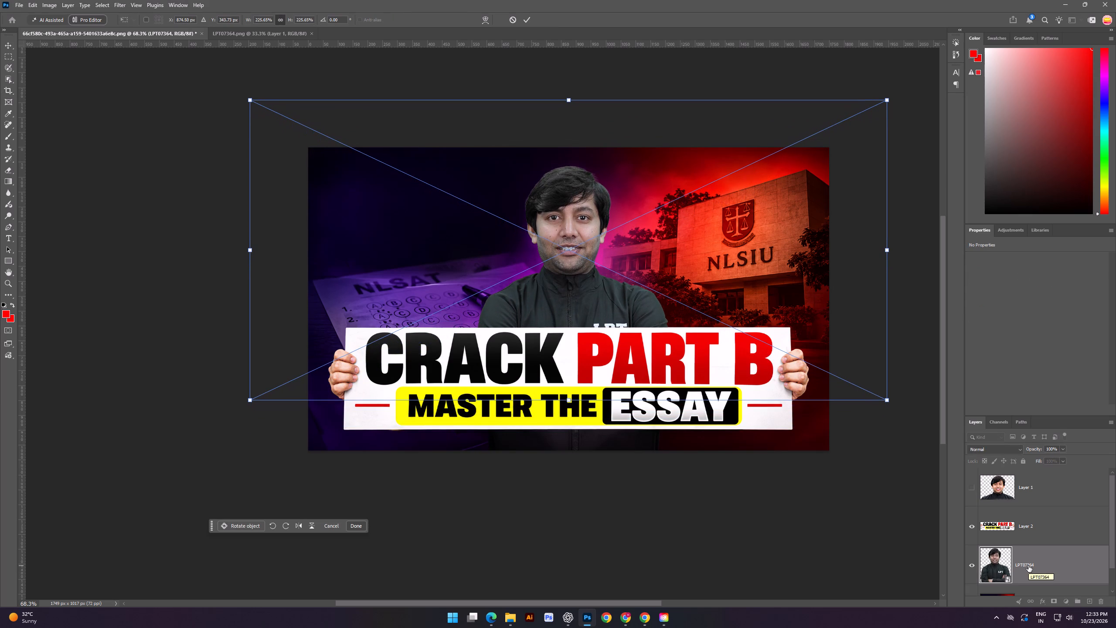
{"action": "key", "text": "Up"}
{"action": "key", "text": "Up"}
{"action": "key", "text": "Up"}
{"action": "key", "text": "Up"}
{"action": "key", "text": "Up"}
{"action": "key", "text": "Up"}
{"action": "key", "text": "Up"}
{"action": "key", "text": "Up"}
{"action": "key", "text": "Up"}
{"action": "key", "text": "Up"}
{"action": "key", "text": "Up"}
{"action": "key", "text": "Up"}
{"action": "key", "text": "Up"}
{"action": "key", "text": "Up"}
{"action": "key", "text": "Down"}
{"action": "key", "text": "Down"}
{"action": "key", "text": "Down"}
{"action": "key", "text": "Down"}
{"action": "key", "text": "Down"}
{"action": "key", "text": "Down"}
{"action": "key", "text": "Down"}
{"action": "key", "text": "Down"}
{"action": "key", "text": "Down"}
{"action": "key", "text": "Down"}
{"action": "key", "text": "Down"}
{"action": "key", "text": "Down"}
{"action": "key", "text": "Down"}
{"action": "key", "text": "Down"}
{"action": "key", "text": "Down"}
{"action": "key", "text": "Down"}
{"action": "key", "text": "Down"}
{"action": "key", "text": "Down"}
{"action": "key", "text": "Down"}
{"action": "key", "text": "Down"}
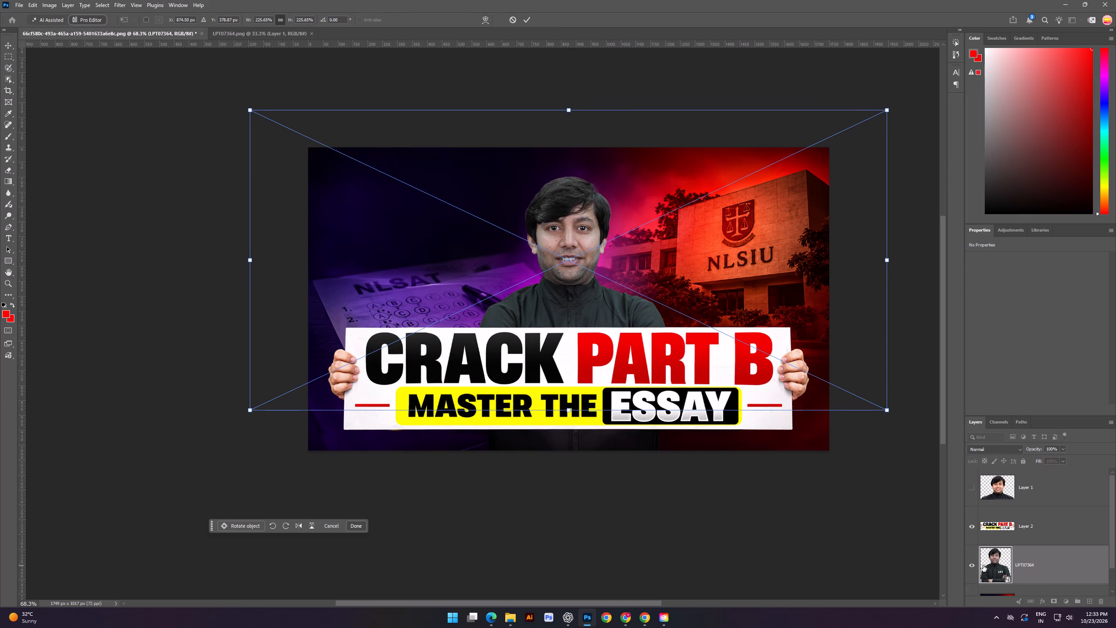
Enlarge the portrait to about 249% with its lower edge still behind the banner, apply the transform, and deselect the layer.
{"action": "left_click_drag", "start_coordinate": [568, 413], "coordinate": [574, 428], "text": "alt"}
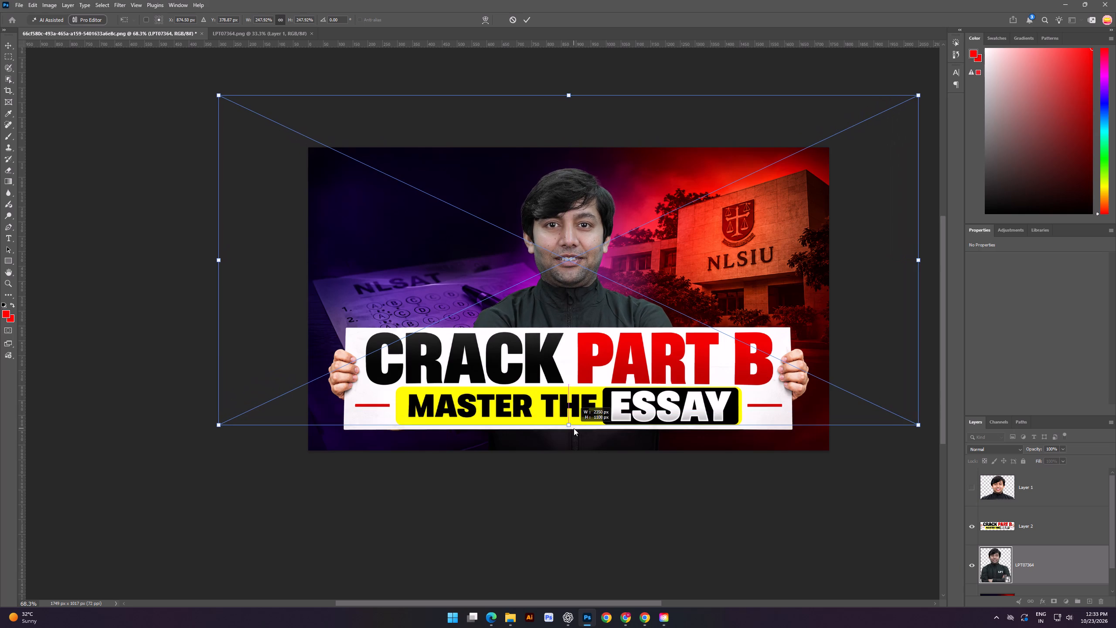
{"action": "left_click_drag", "start_coordinate": [574, 428], "coordinate": [578, 433], "text": "alt"}
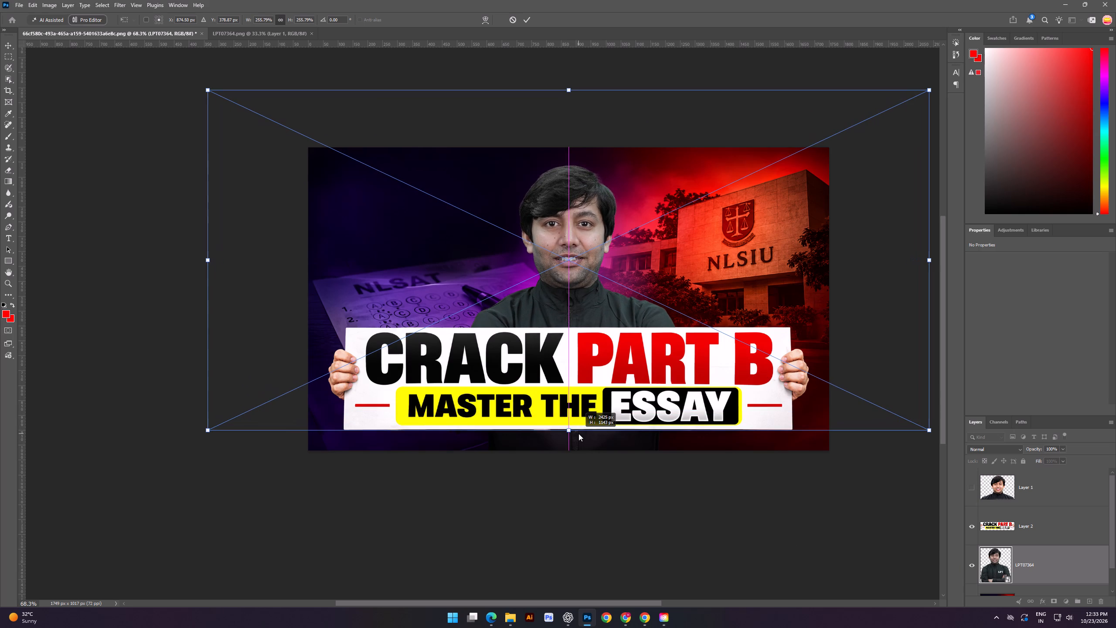
{"action": "left_click_drag", "start_coordinate": [578, 433], "coordinate": [578, 429], "text": "alt"}
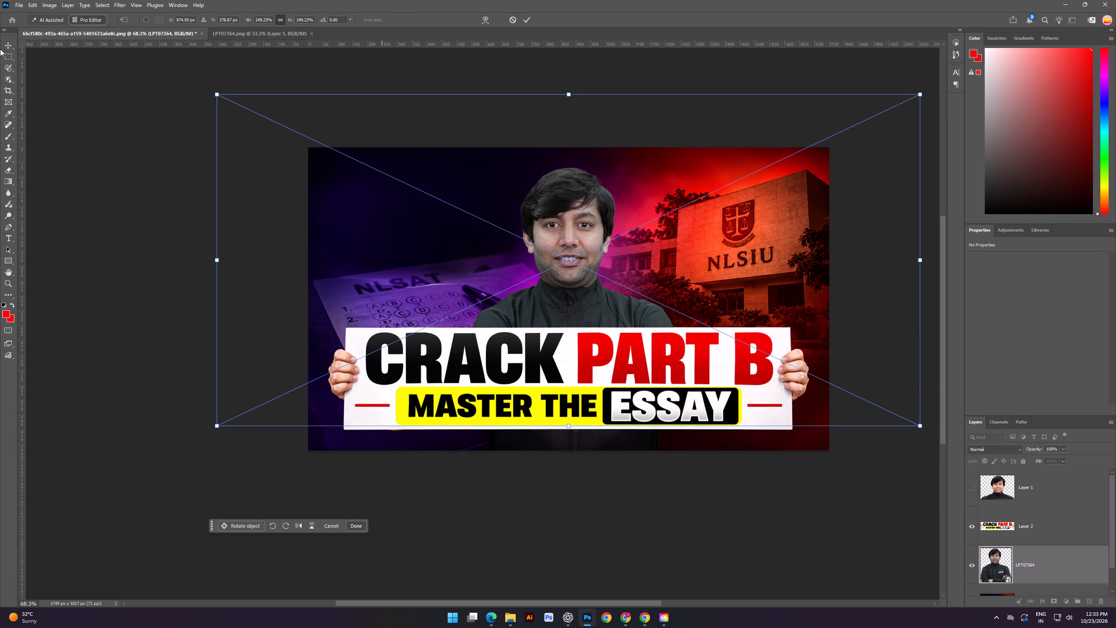
{"action": "left_click", "coordinate": [7, 43]}
{"action": "left_click", "coordinate": [90, 109]}
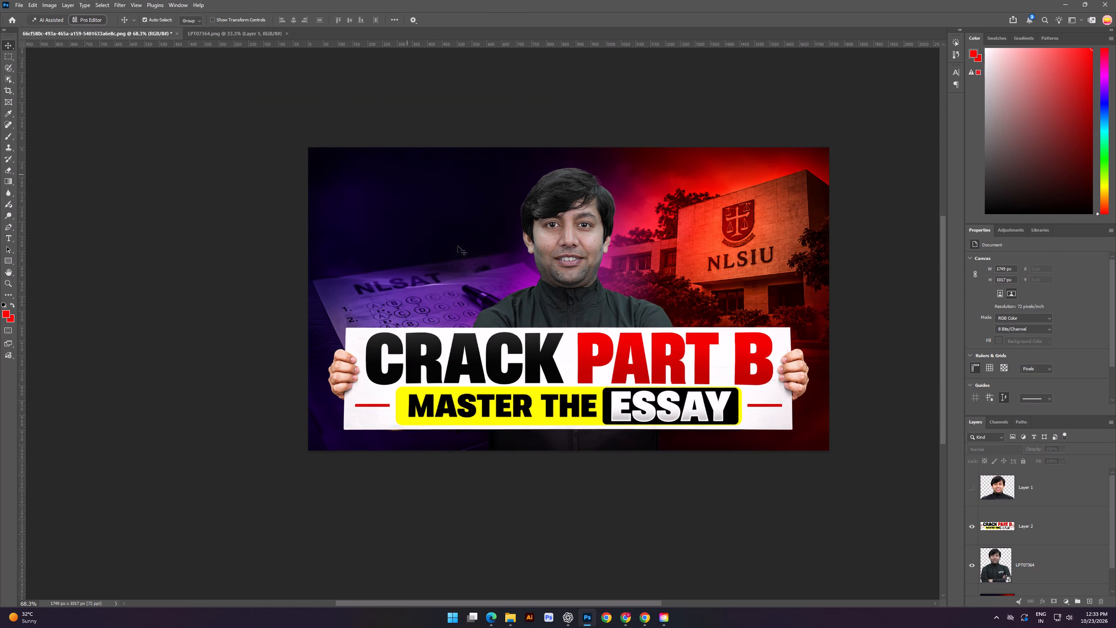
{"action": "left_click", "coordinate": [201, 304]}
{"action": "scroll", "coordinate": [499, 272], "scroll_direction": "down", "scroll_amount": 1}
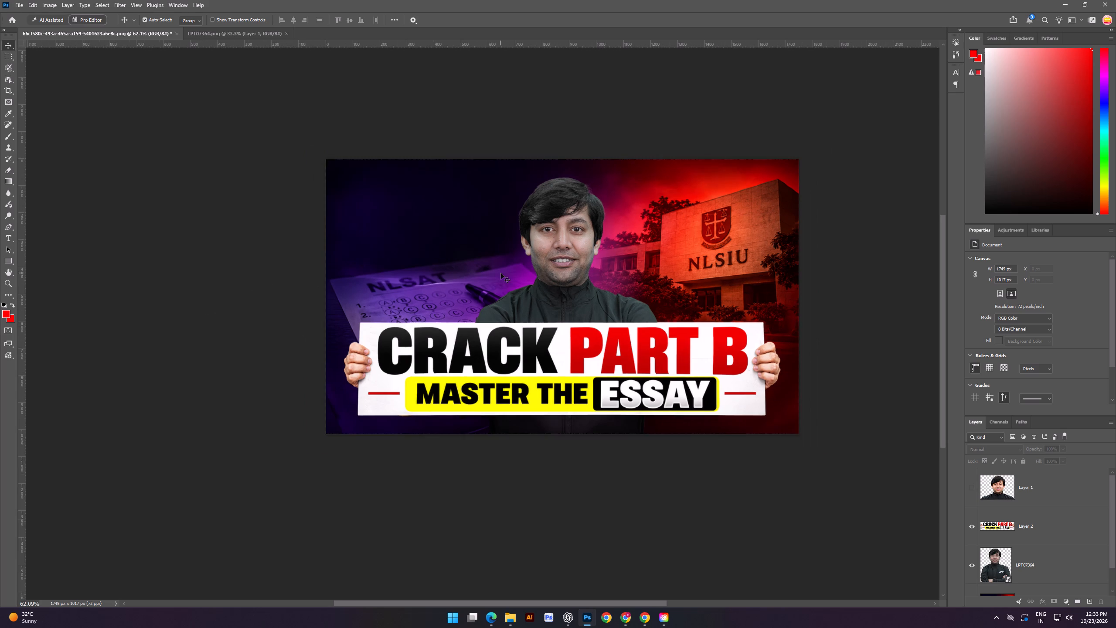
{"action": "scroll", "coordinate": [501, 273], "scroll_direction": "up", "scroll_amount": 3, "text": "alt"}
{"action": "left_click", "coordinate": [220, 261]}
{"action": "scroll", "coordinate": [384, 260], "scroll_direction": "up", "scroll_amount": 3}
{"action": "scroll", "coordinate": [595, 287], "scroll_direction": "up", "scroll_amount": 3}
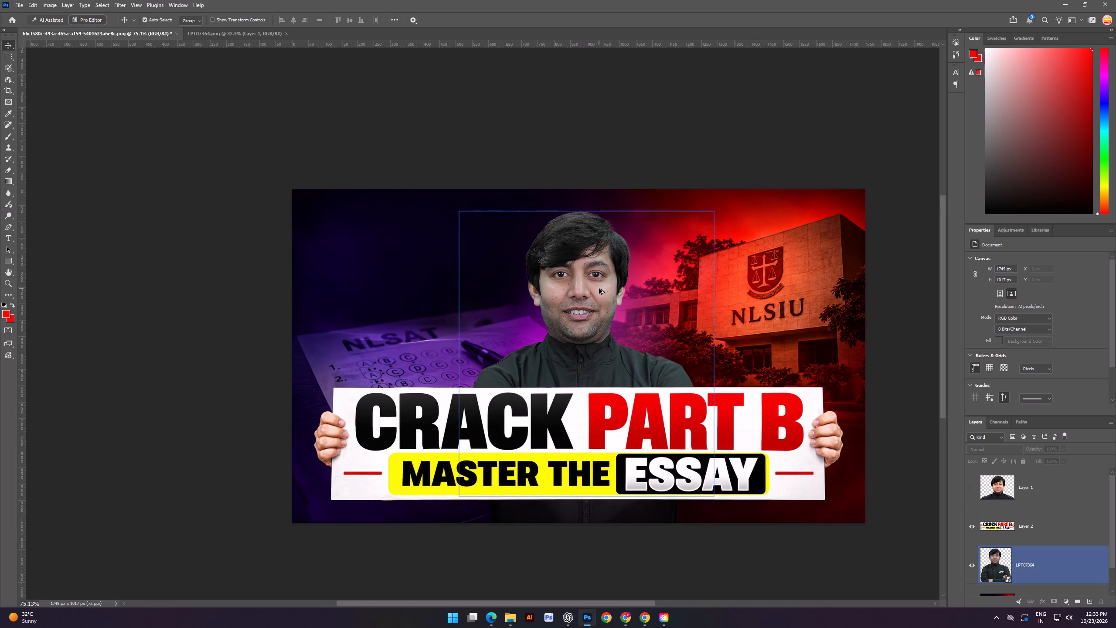
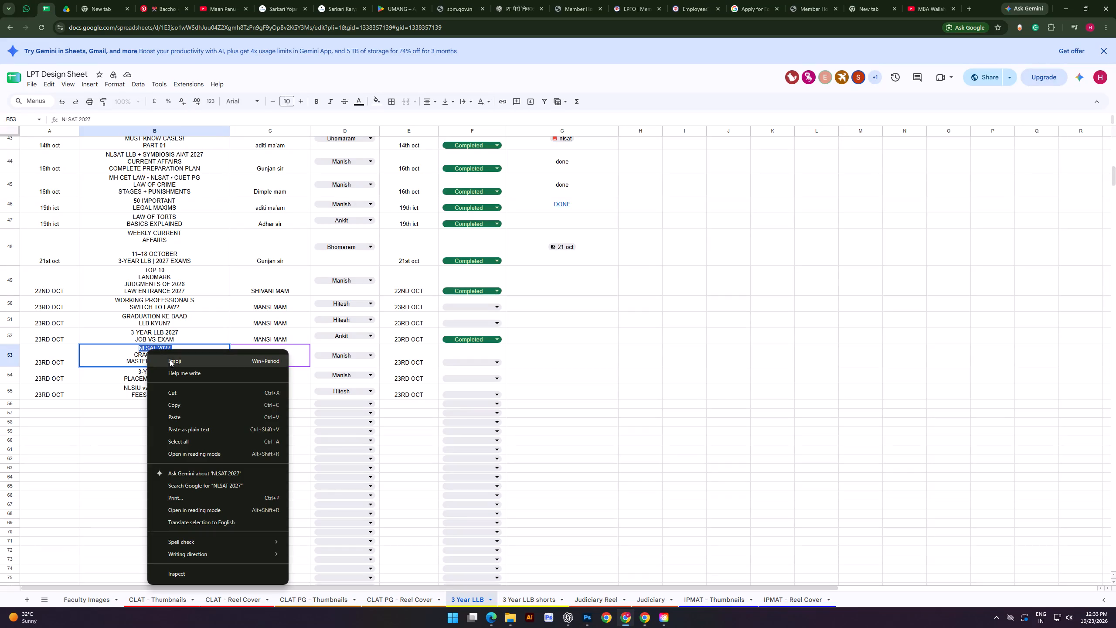
Copy NLSAT 2027 from the design sheet cell and paste it as a new text layer in the Photoshop thumbnail.
{"action": "left_click", "coordinate": [177, 408]}
{"action": "key", "text": "alt+Tab"}
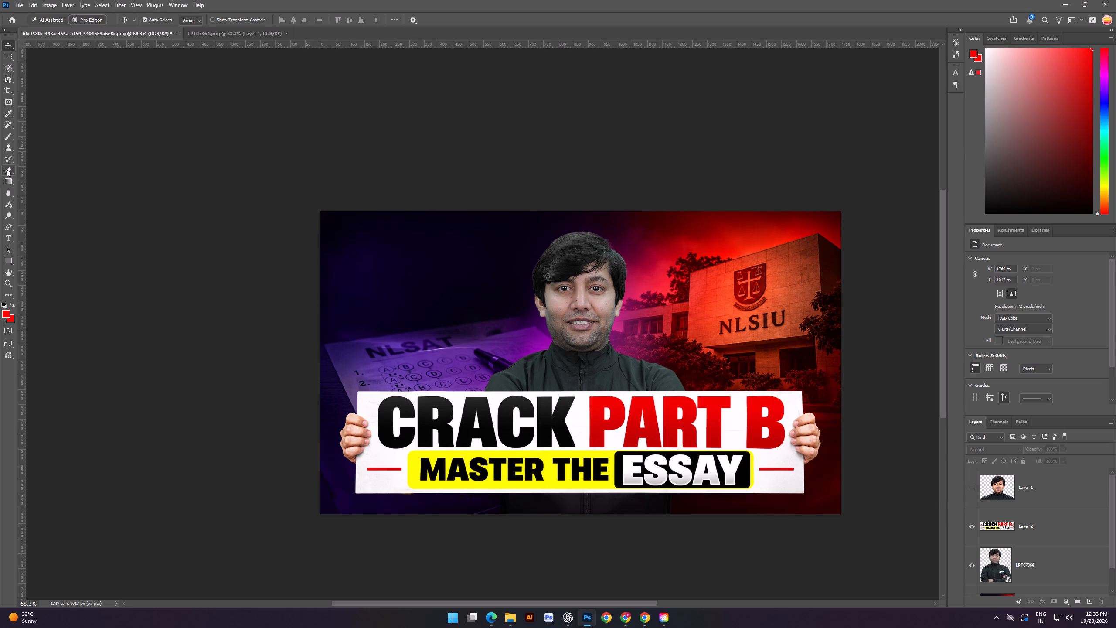
{"action": "left_click", "coordinate": [10, 232]}
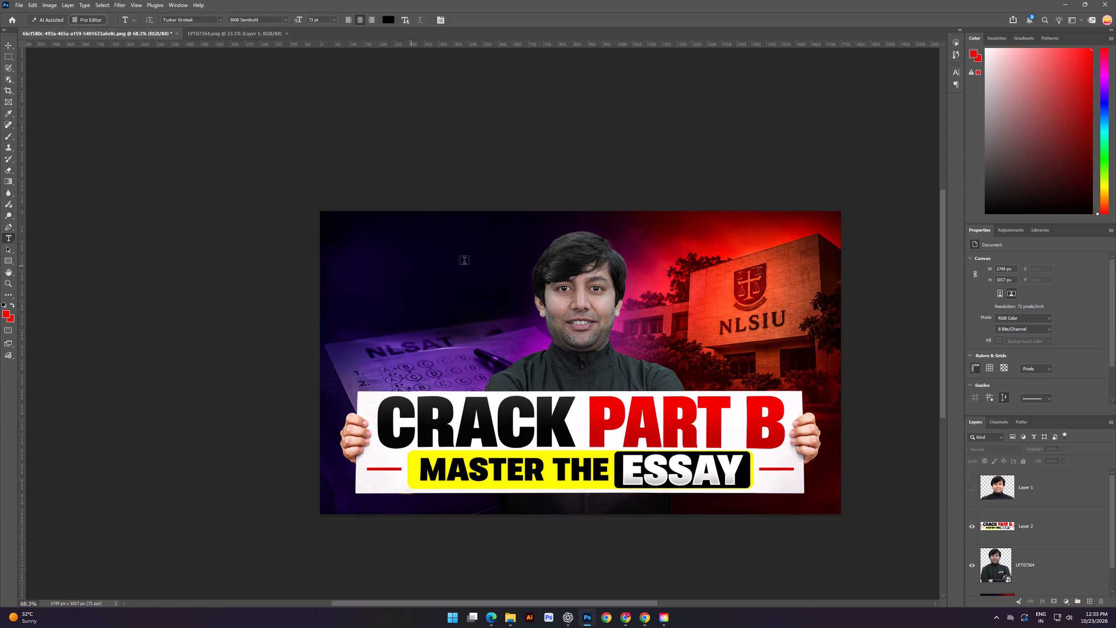
{"action": "left_click", "coordinate": [495, 263]}
{"action": "type", "text": "SDSFDS"}
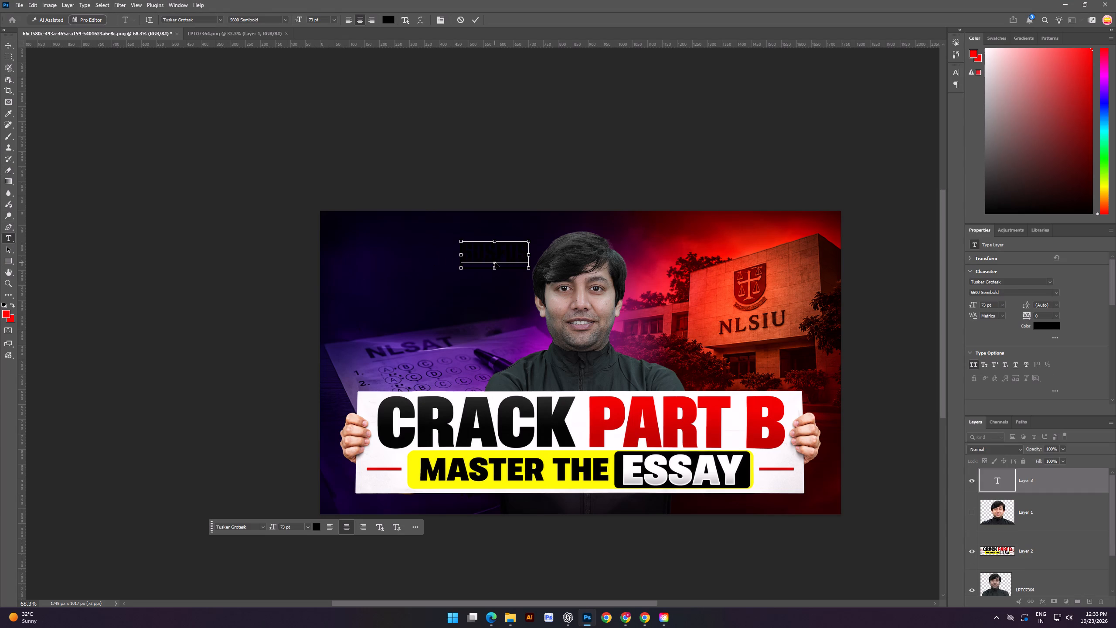
{"action": "key", "text": "ctrl+a"}
{"action": "key", "text": "ctrl+v"}
{"action": "left_click", "coordinate": [4, 43]}
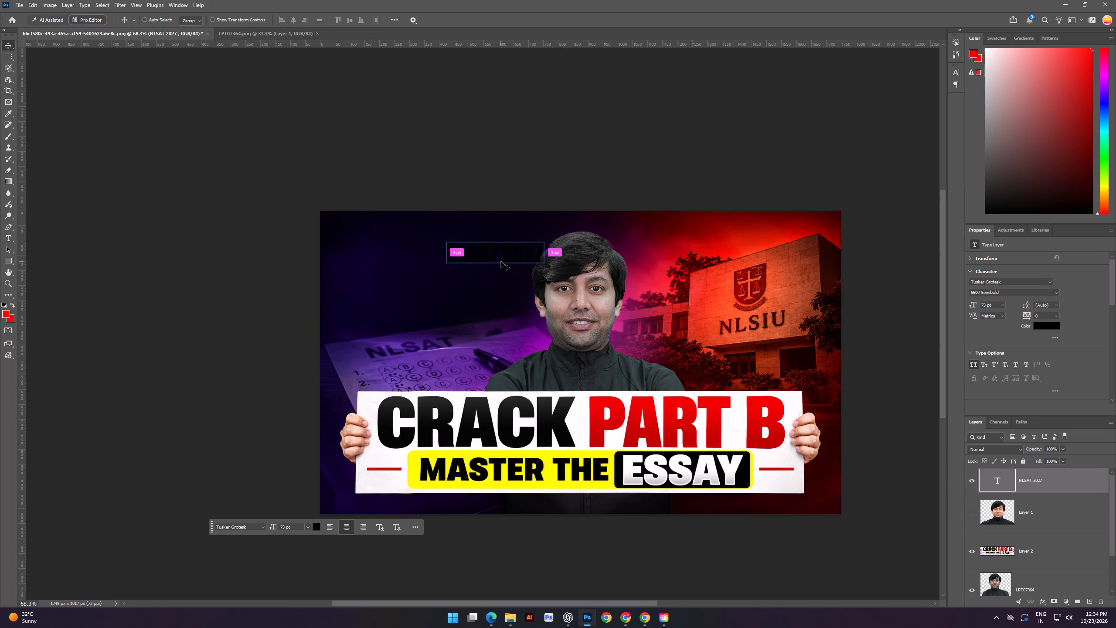
Enlarge the NLSAT 2027 text to about 227% and move it to the top centre of the canvas.
{"action": "key", "text": "ctrl+t"}
{"action": "left_click_drag", "start_coordinate": [495, 294], "coordinate": [509, 328], "text": "alt"}
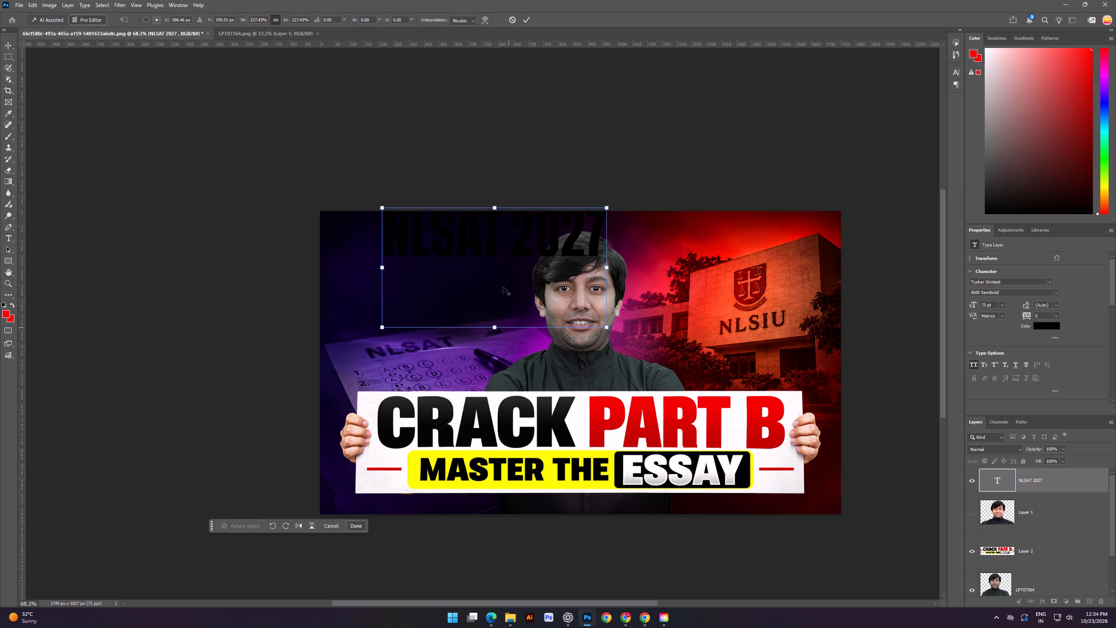
{"action": "left_click_drag", "start_coordinate": [517, 243], "coordinate": [612, 254]}
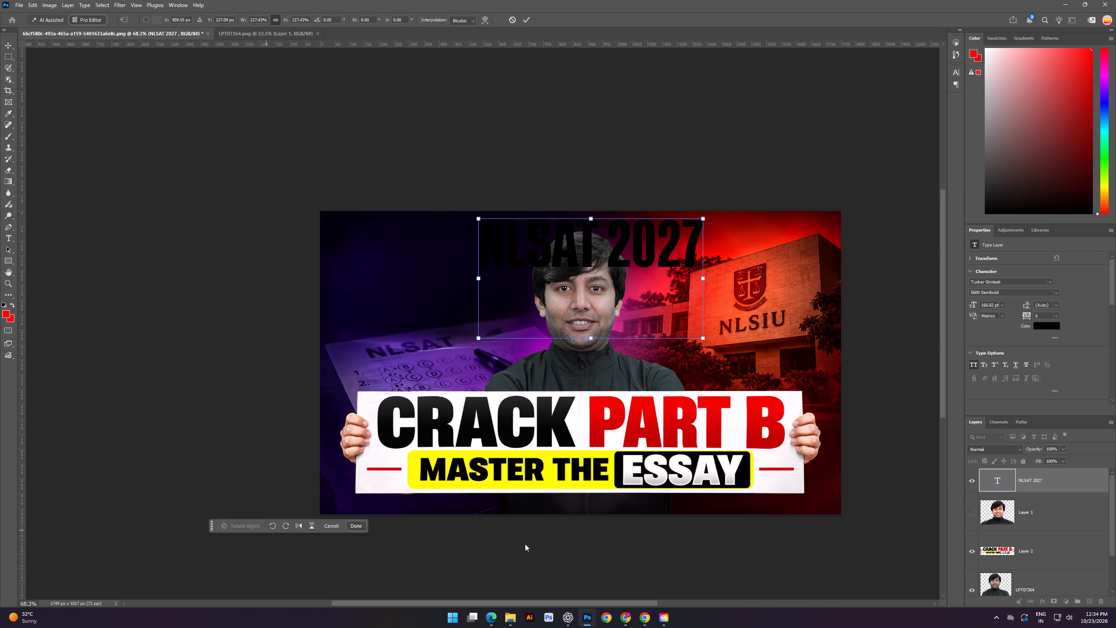
{"action": "left_click", "coordinate": [1031, 476]}
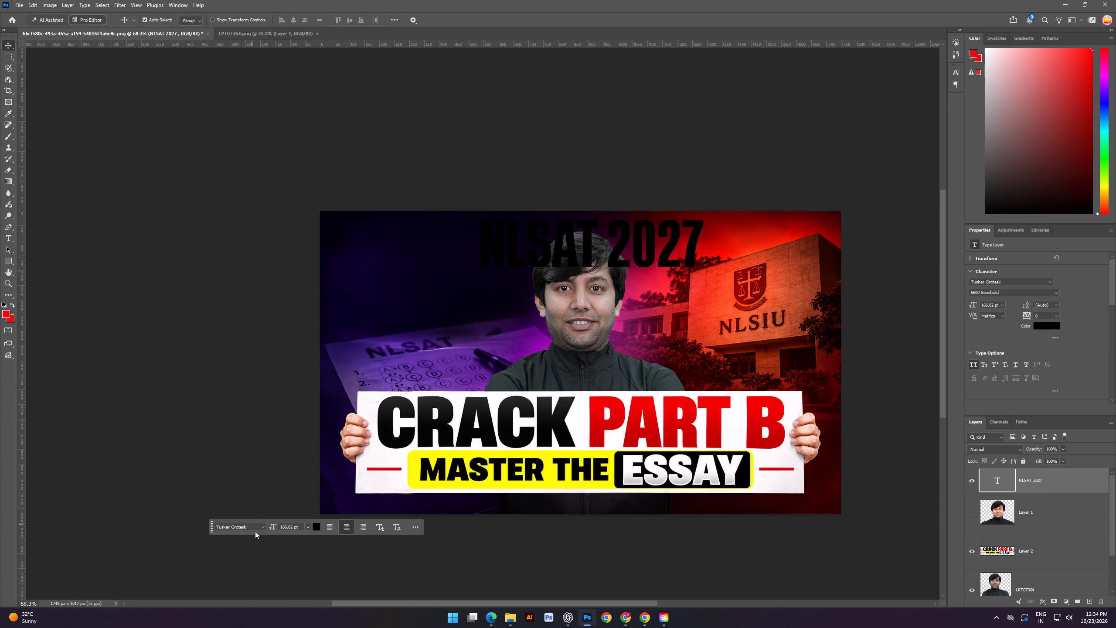
Change the NLSAT 2027 text's font to F37 Sonic ExtraBold.
{"action": "left_click", "coordinate": [252, 528]}
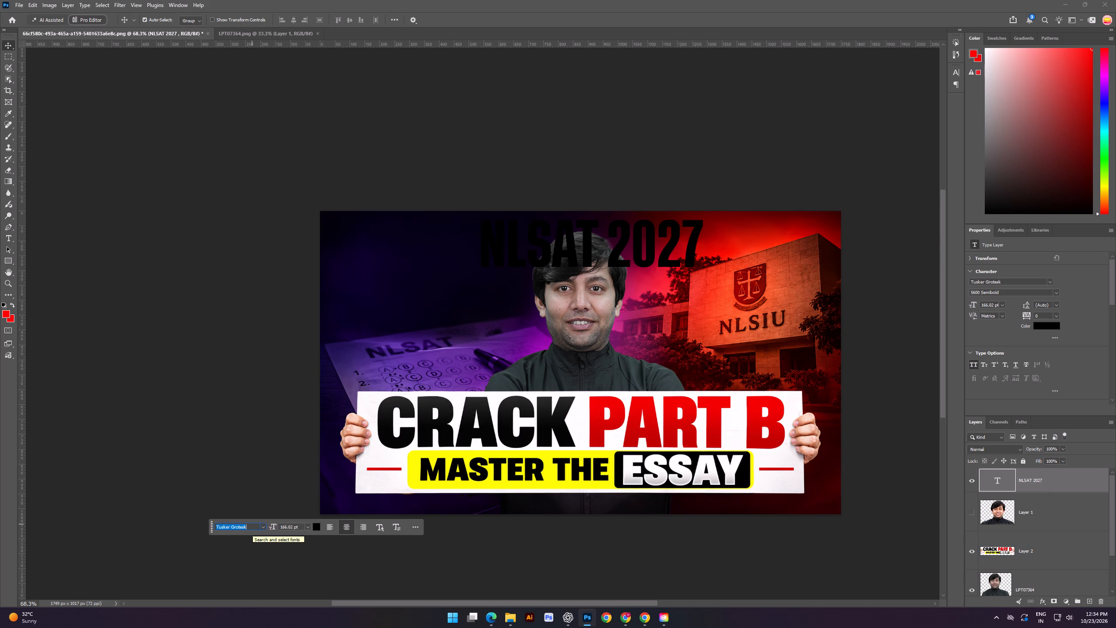
{"action": "type", "text": "F37"}
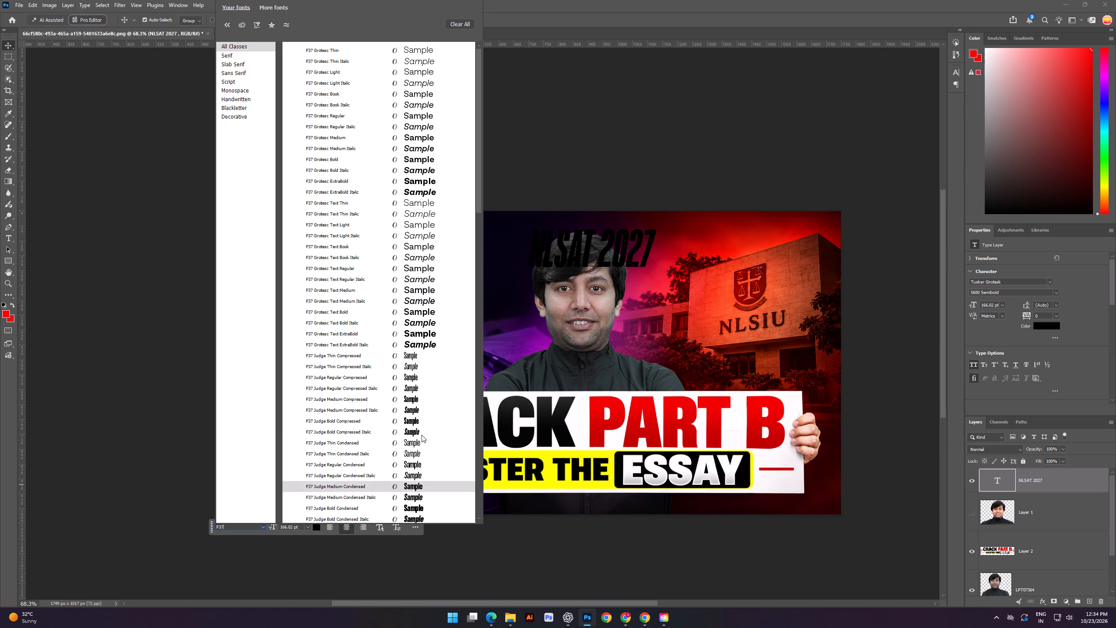
{"action": "scroll", "coordinate": [422, 411], "scroll_direction": "down", "scroll_amount": 12}
{"action": "scroll", "coordinate": [414, 420], "scroll_direction": "down", "scroll_amount": 9}
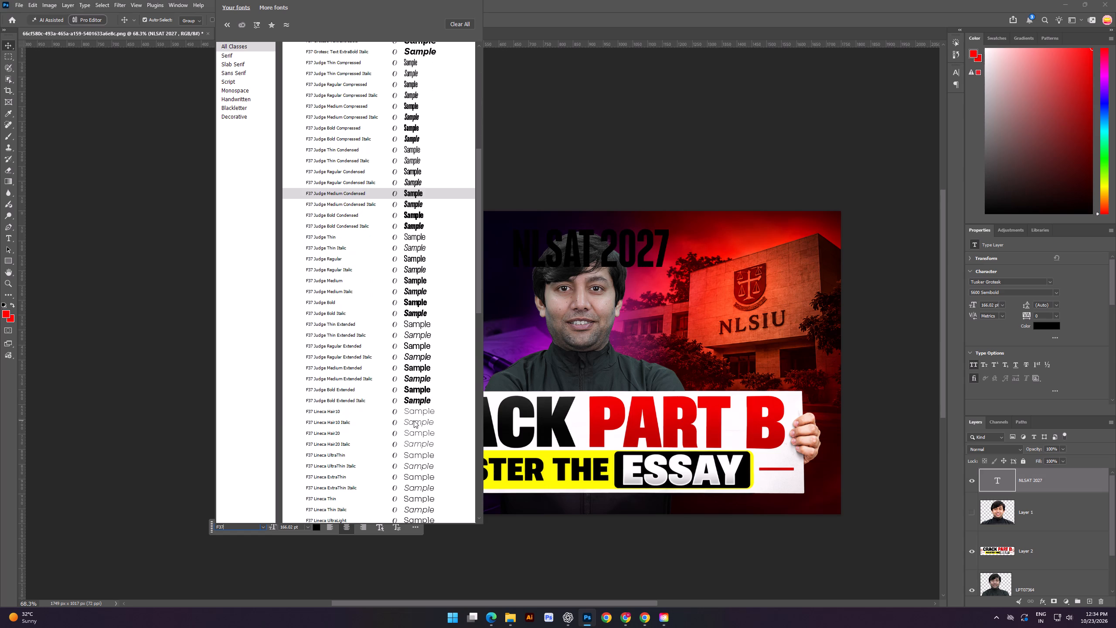
{"action": "scroll", "coordinate": [415, 419], "scroll_direction": "down", "scroll_amount": 20}
{"action": "scroll", "coordinate": [415, 419], "scroll_direction": "down", "scroll_amount": 8}
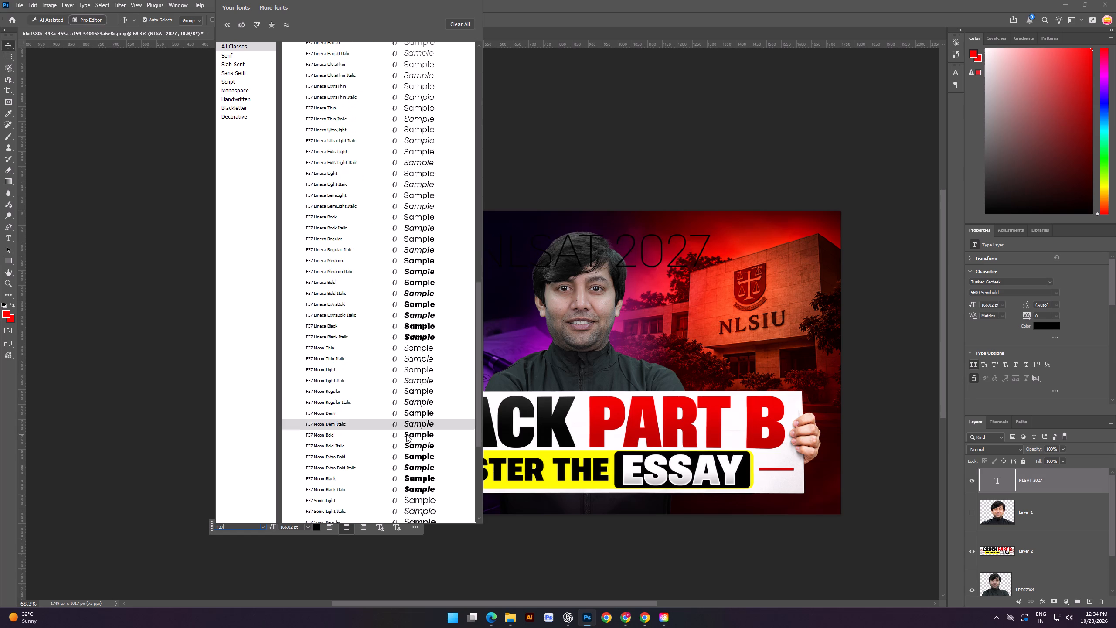
{"action": "scroll", "coordinate": [406, 434], "scroll_direction": "down", "scroll_amount": 12}
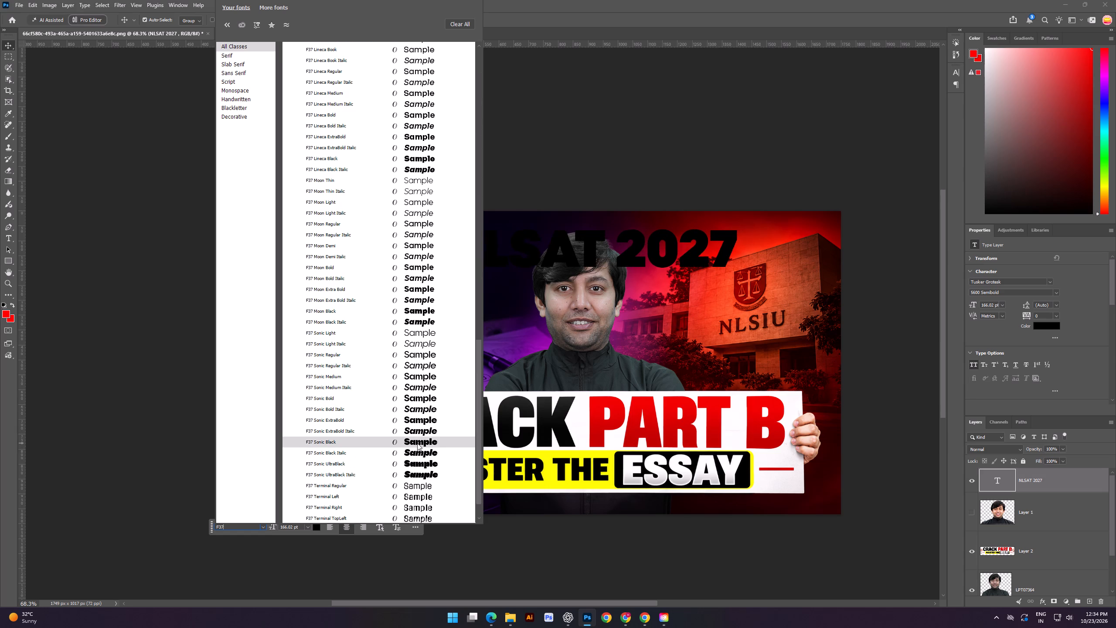
{"action": "left_click", "coordinate": [418, 420]}
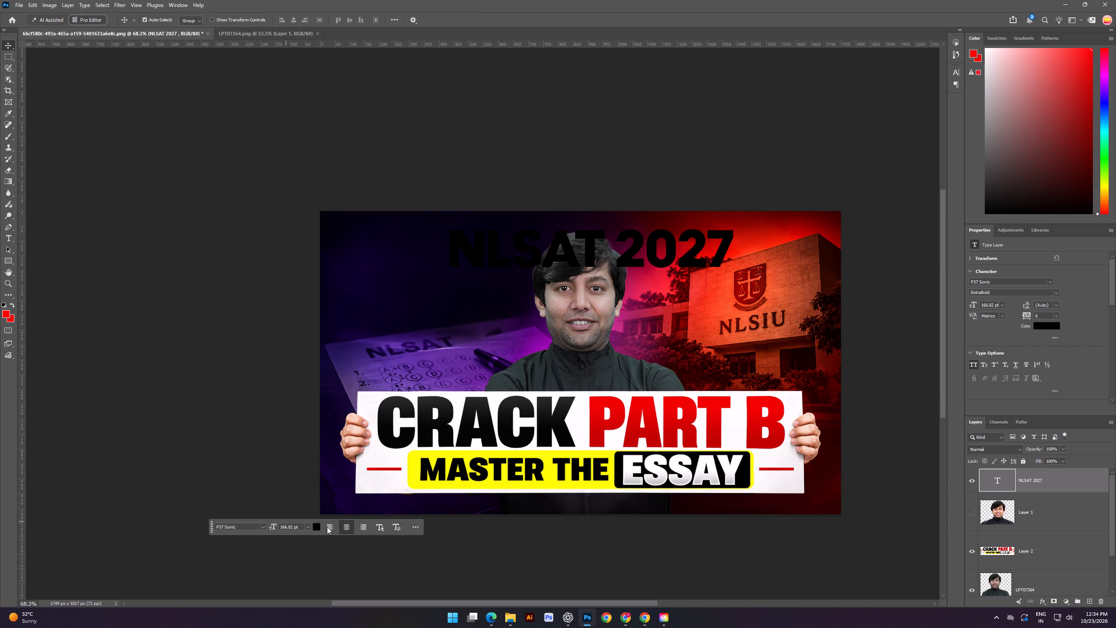
Set the NLSAT 2027 text colour to white.
{"action": "left_click", "coordinate": [318, 529]}
{"action": "left_click_drag", "start_coordinate": [295, 441], "coordinate": [205, 364]}
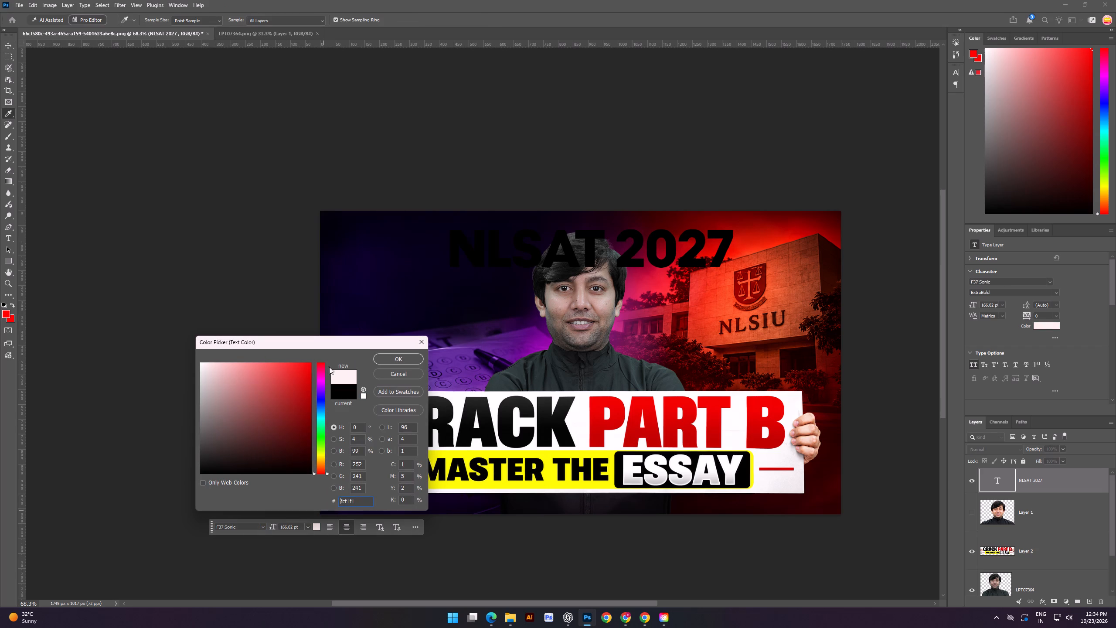
{"action": "left_click_drag", "start_coordinate": [232, 382], "coordinate": [165, 333]}
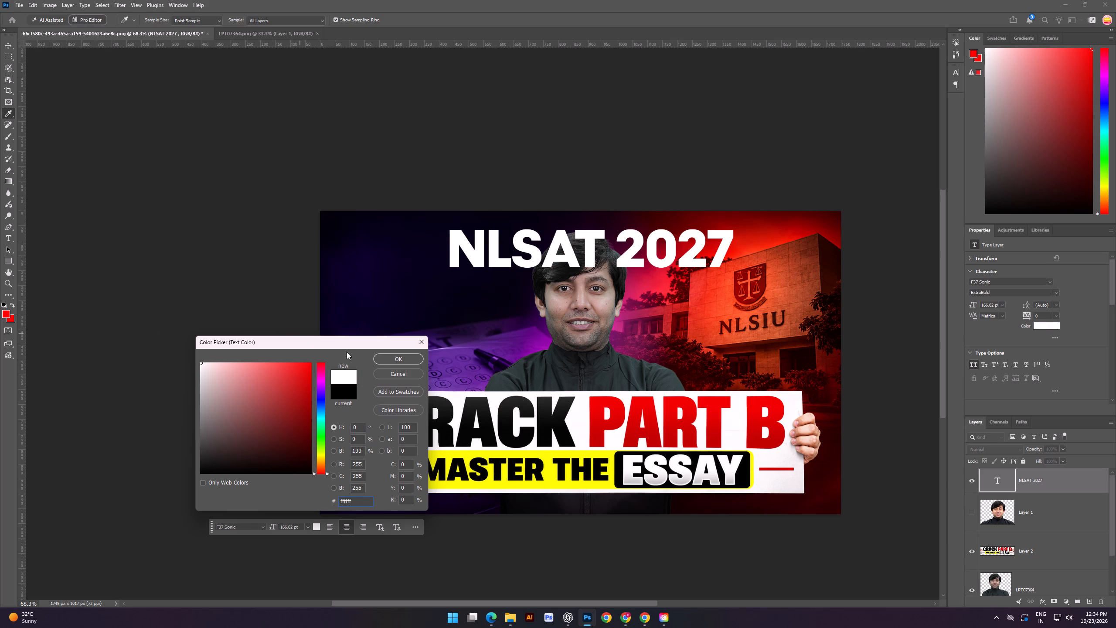
{"action": "left_click", "coordinate": [402, 359]}
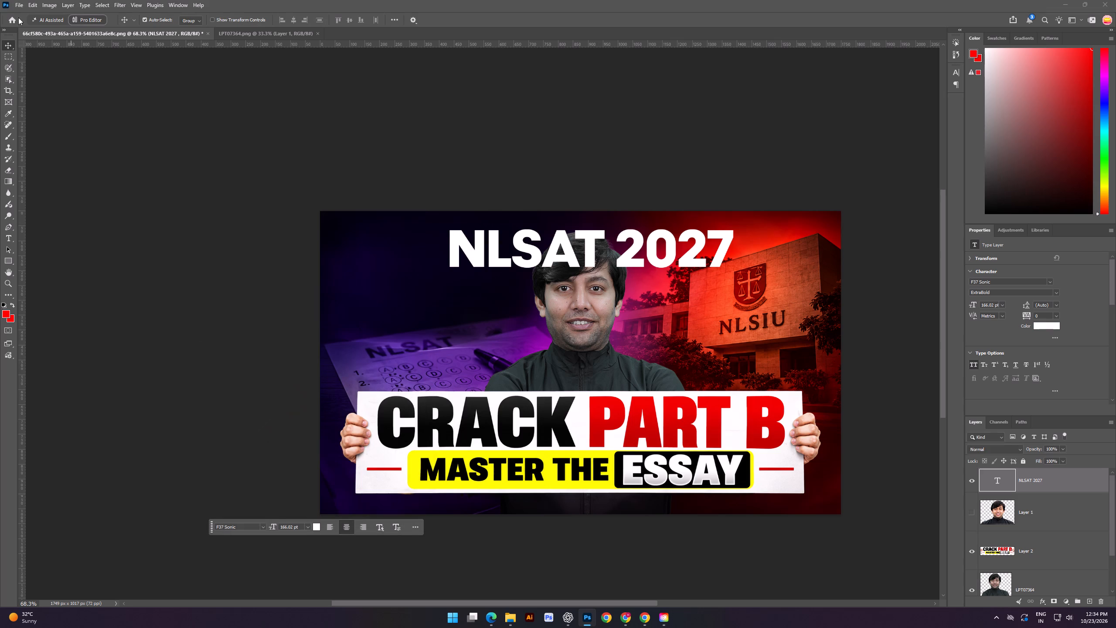
Scale the NLSAT 2027 text down to about 83% and place it at the canvas's upper left, ending over the portrait's hair.
{"action": "left_click", "coordinate": [4, 43]}
{"action": "left_click_drag", "start_coordinate": [587, 253], "coordinate": [585, 246]}
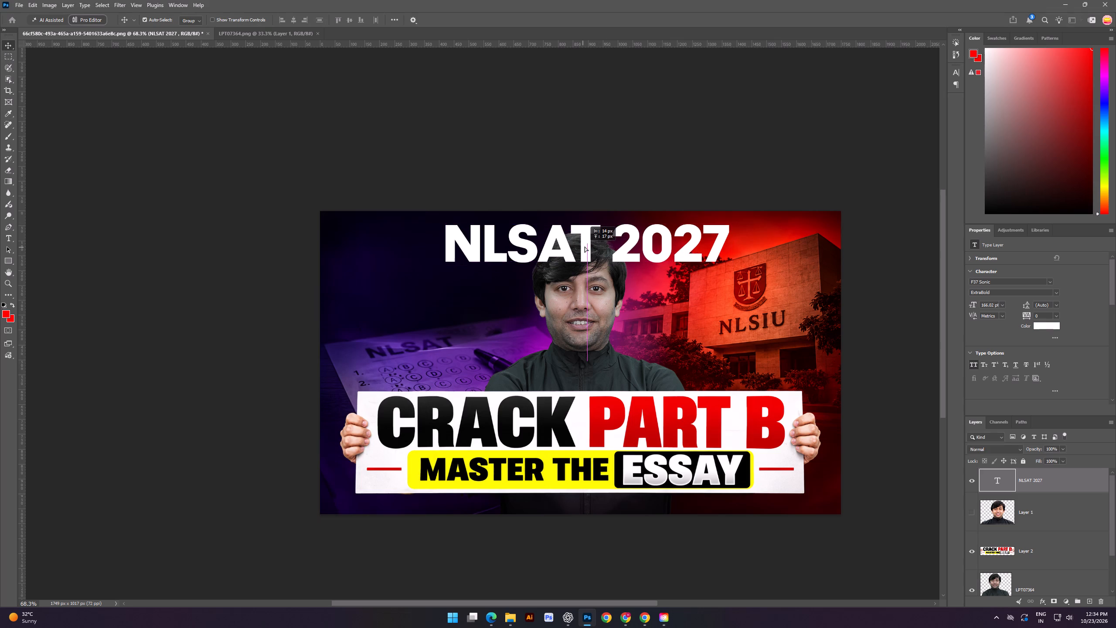
{"action": "left_click_drag", "start_coordinate": [585, 246], "coordinate": [583, 245]}
{"action": "key", "text": "ctrl+t"}
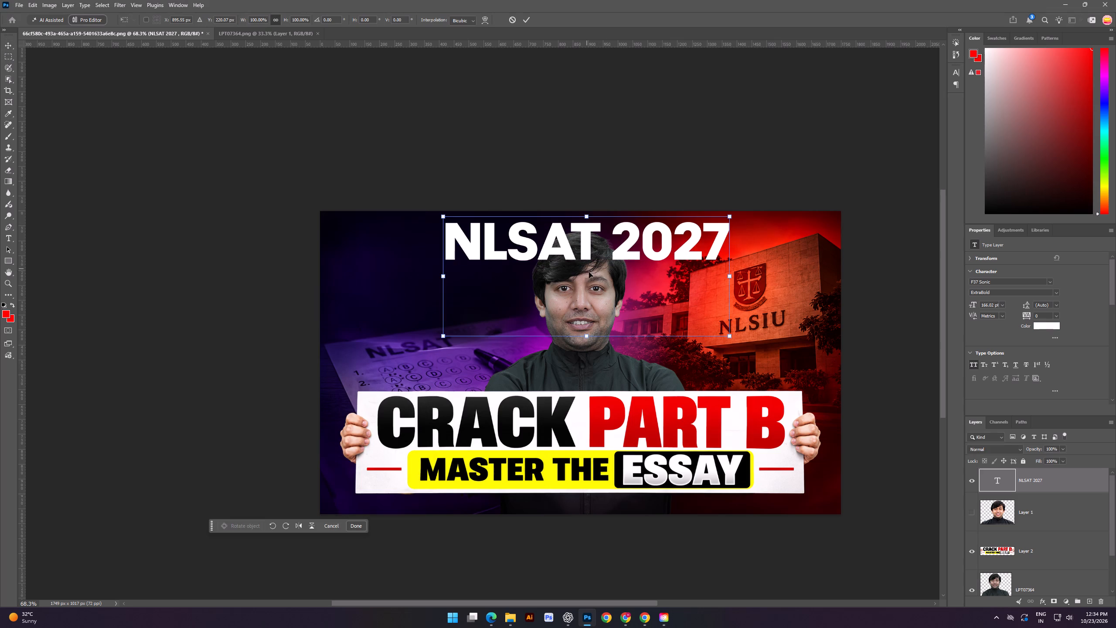
{"action": "left_click_drag", "start_coordinate": [588, 337], "coordinate": [574, 332], "text": "alt"}
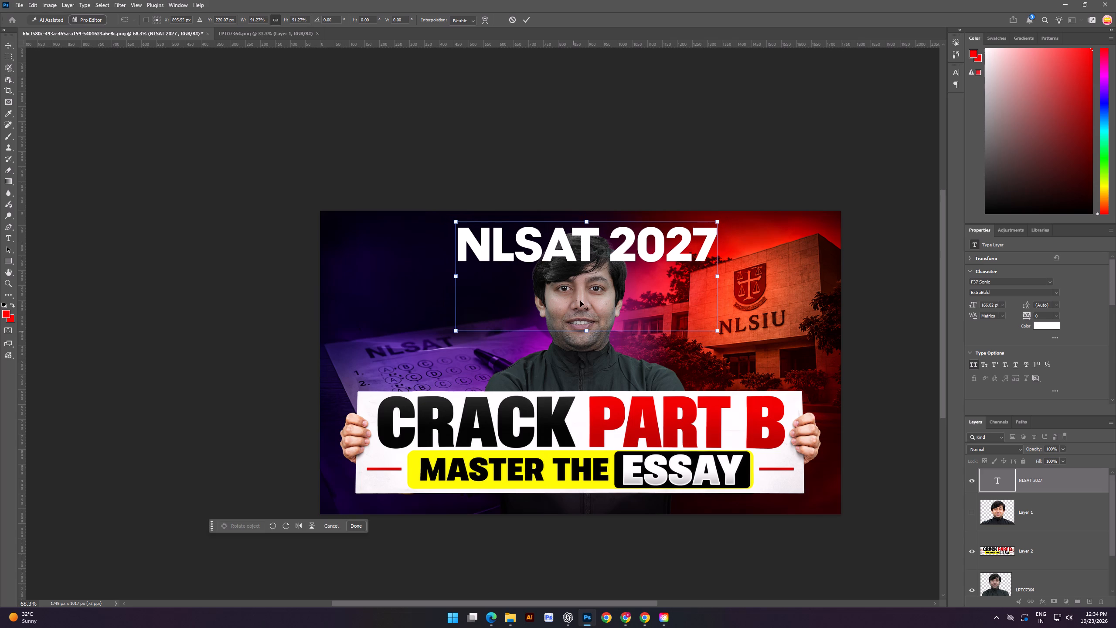
{"action": "left_click_drag", "start_coordinate": [584, 249], "coordinate": [583, 246]}
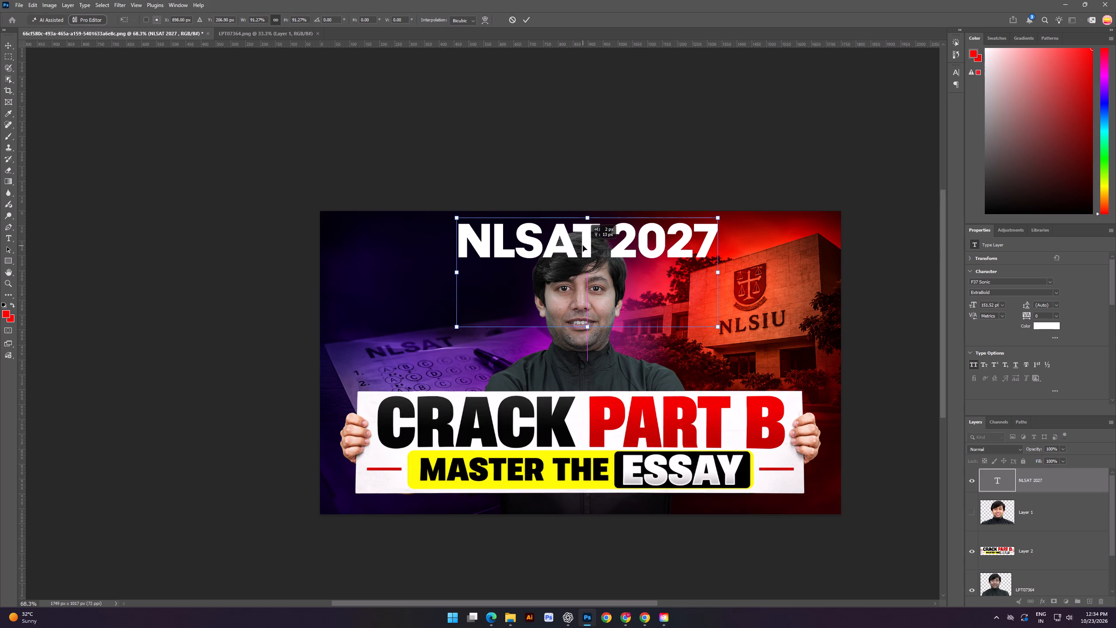
{"action": "left_click_drag", "start_coordinate": [583, 246], "coordinate": [582, 243]}
{"action": "left_click_drag", "start_coordinate": [588, 325], "coordinate": [589, 320], "text": "alt"}
{"action": "left_click", "coordinate": [586, 246]}
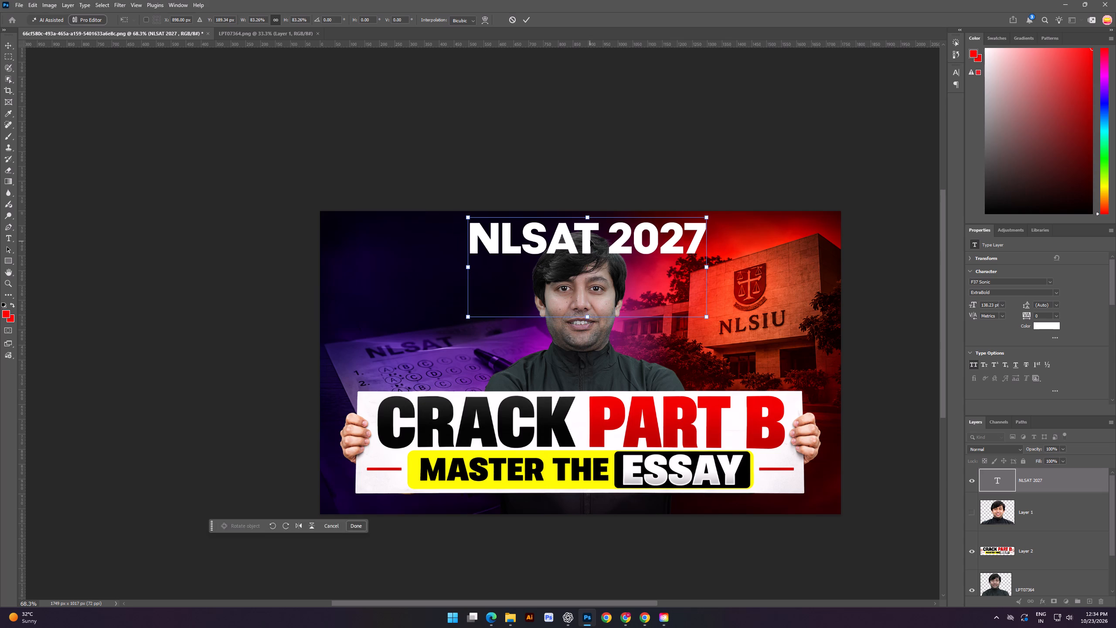
{"action": "left_click_drag", "start_coordinate": [590, 240], "coordinate": [486, 253]}
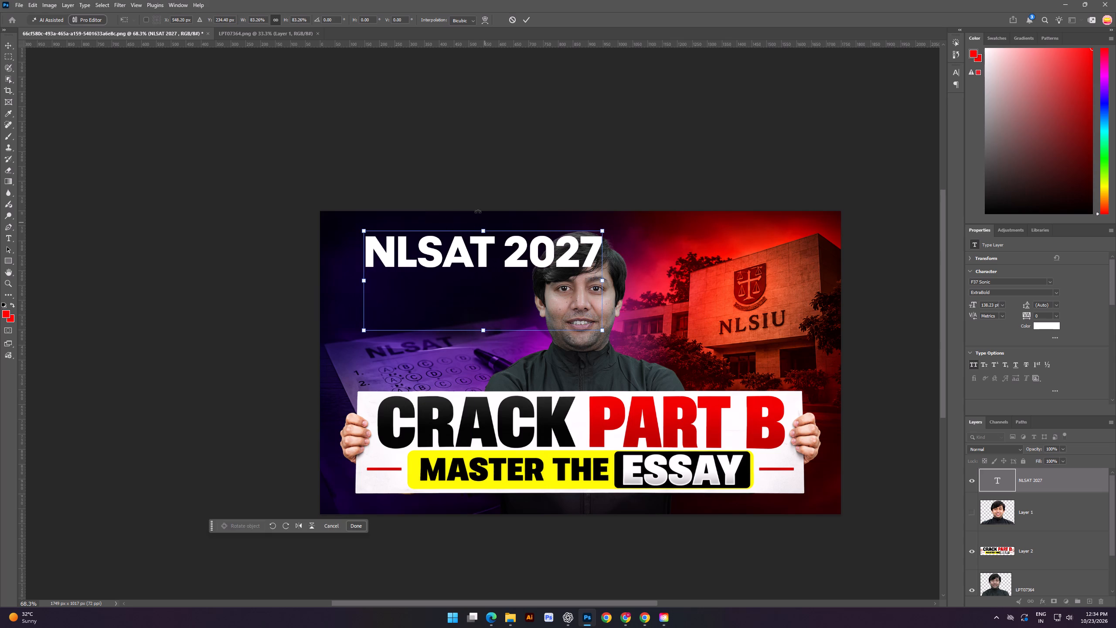
{"action": "double_click", "coordinate": [510, 242]}
{"action": "left_click", "coordinate": [507, 242]}
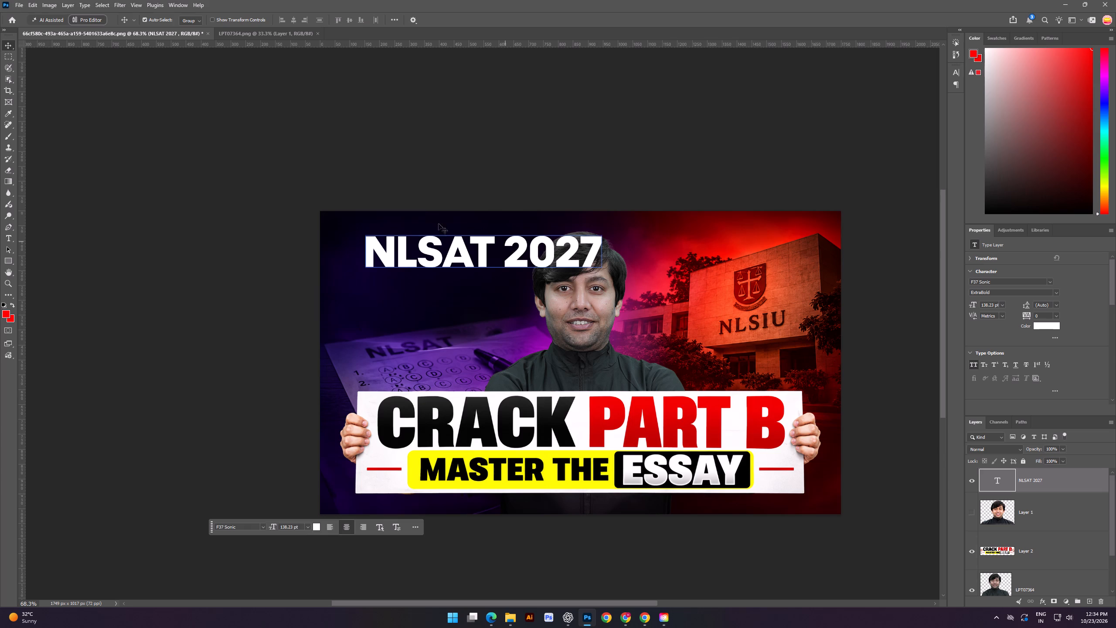
Delete 2027 from the headline text so it reads only NLSAT.
{"action": "left_click", "coordinate": [5, 44]}
{"action": "left_click", "coordinate": [166, 112]}
{"action": "double_click", "coordinate": [504, 263]}
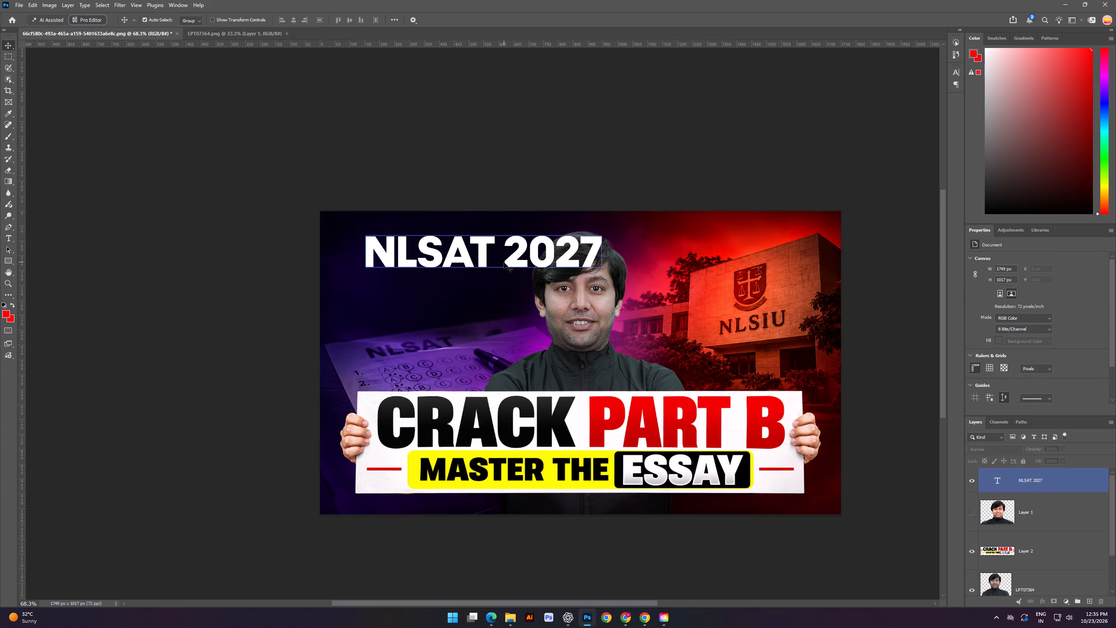
{"action": "left_click_drag", "start_coordinate": [504, 263], "coordinate": [643, 267]}
{"action": "key", "text": "BackSpace"}
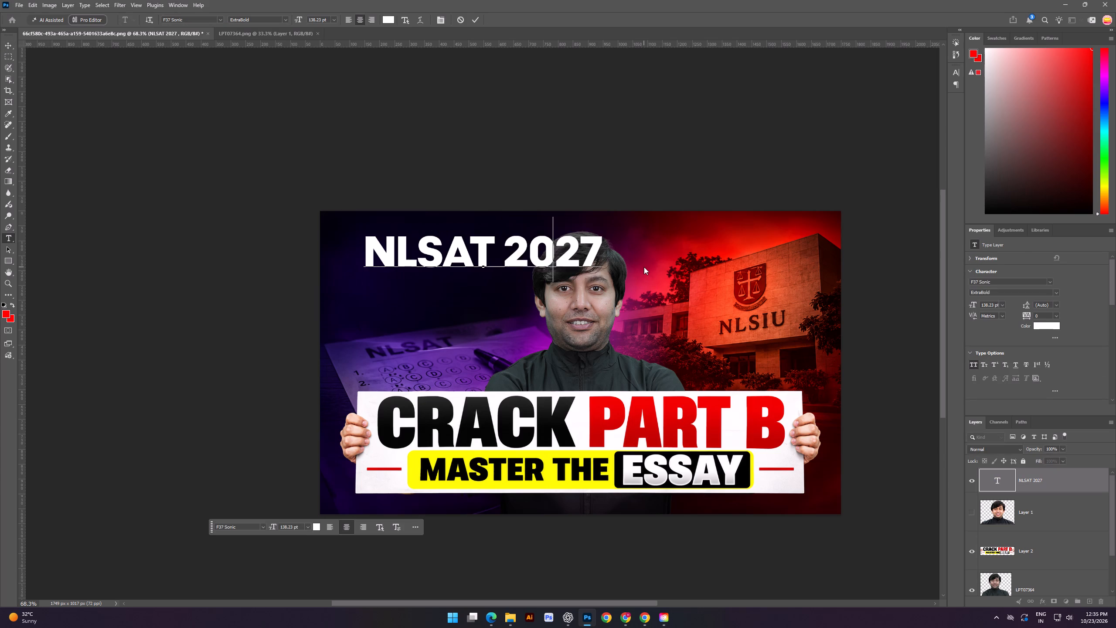
{"action": "left_click", "coordinate": [11, 44]}
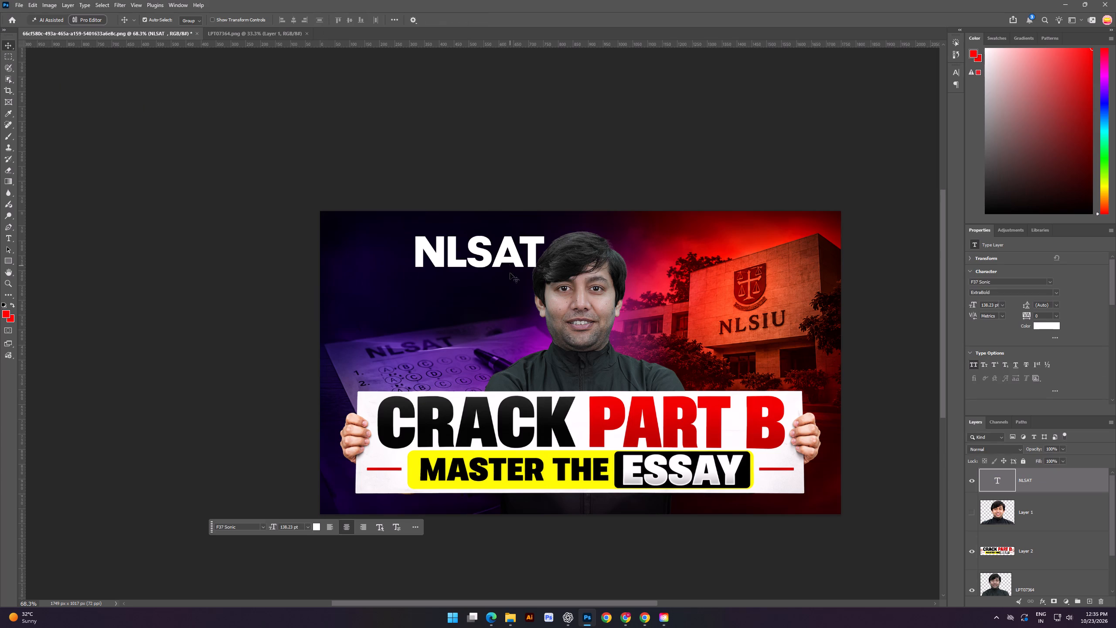
Move the NLSAT text left of the portrait, enlarge it to about 123%, and lower it slightly in the purple area.
{"action": "left_click_drag", "start_coordinate": [483, 263], "coordinate": [440, 262]}
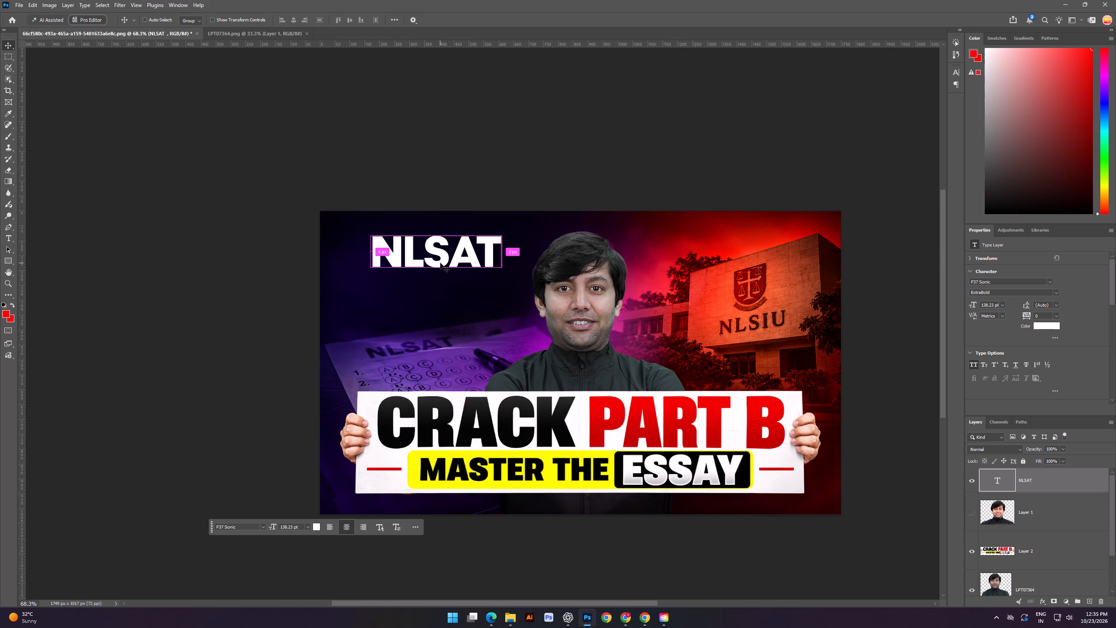
{"action": "key", "text": "ctrl+t"}
{"action": "left_click_drag", "start_coordinate": [440, 331], "coordinate": [446, 343], "text": "alt"}
{"action": "left_click_drag", "start_coordinate": [446, 255], "coordinate": [448, 259]}
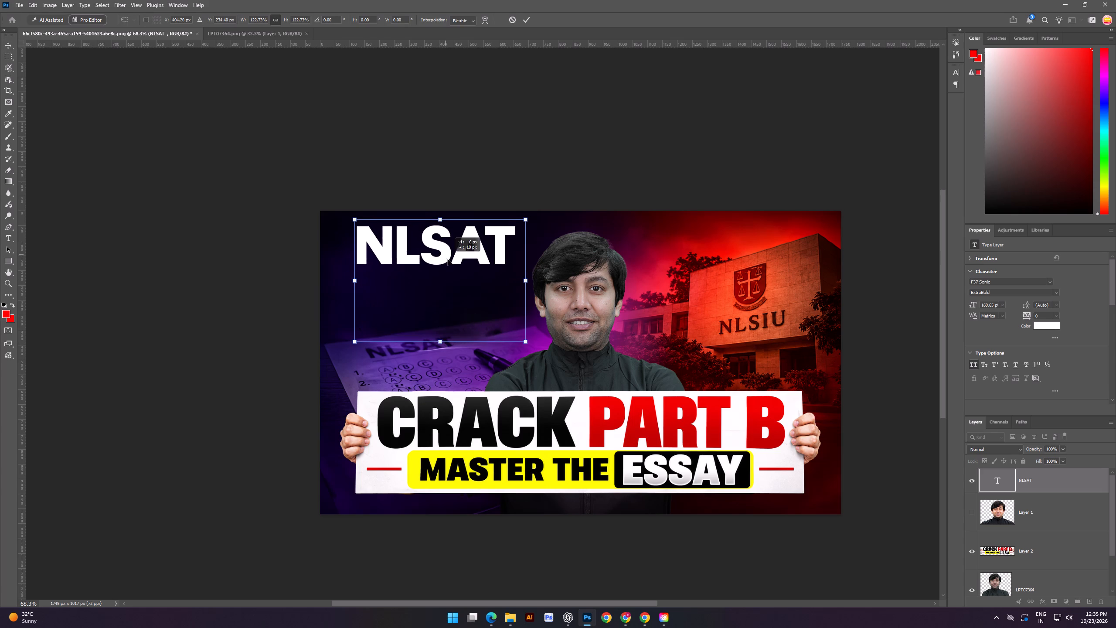
{"action": "left_click_drag", "start_coordinate": [448, 259], "coordinate": [443, 265]}
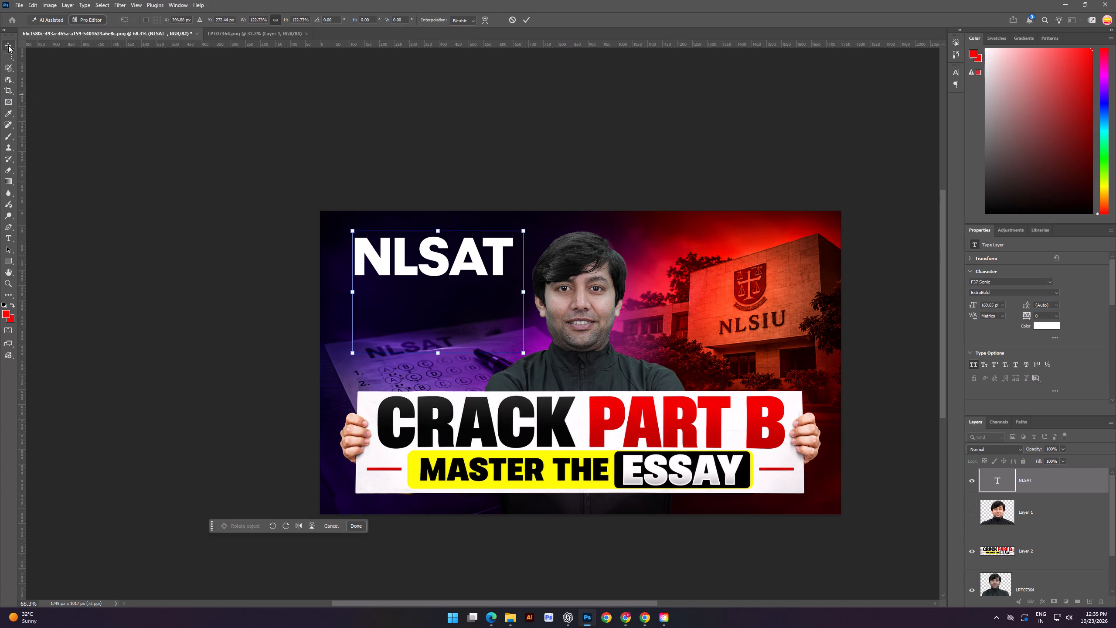
{"action": "double_click", "coordinate": [505, 242]}
{"action": "triple_click", "coordinate": [507, 244]}
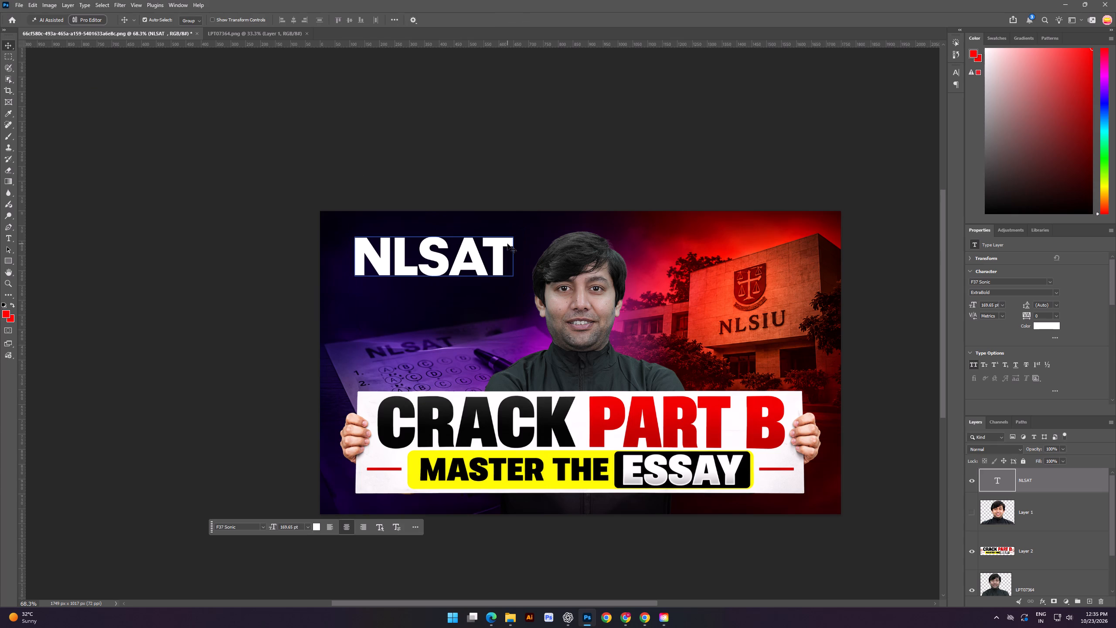
Remove the trailing blank characters after NLSAT and shift the text slightly left, clear of the portrait.
{"action": "left_click", "coordinate": [514, 246]}
{"action": "key", "text": "Right"}
{"action": "key", "text": "Right"}
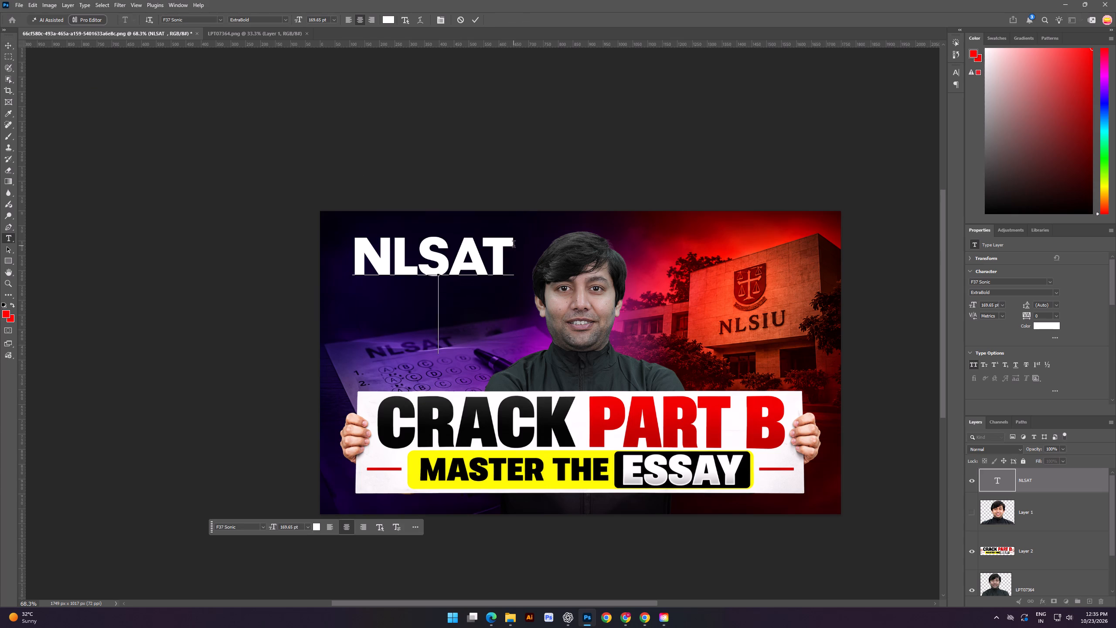
{"action": "key", "text": "Right"}
{"action": "key", "text": "BackSpace"}
{"action": "key", "text": "BackSpace"}
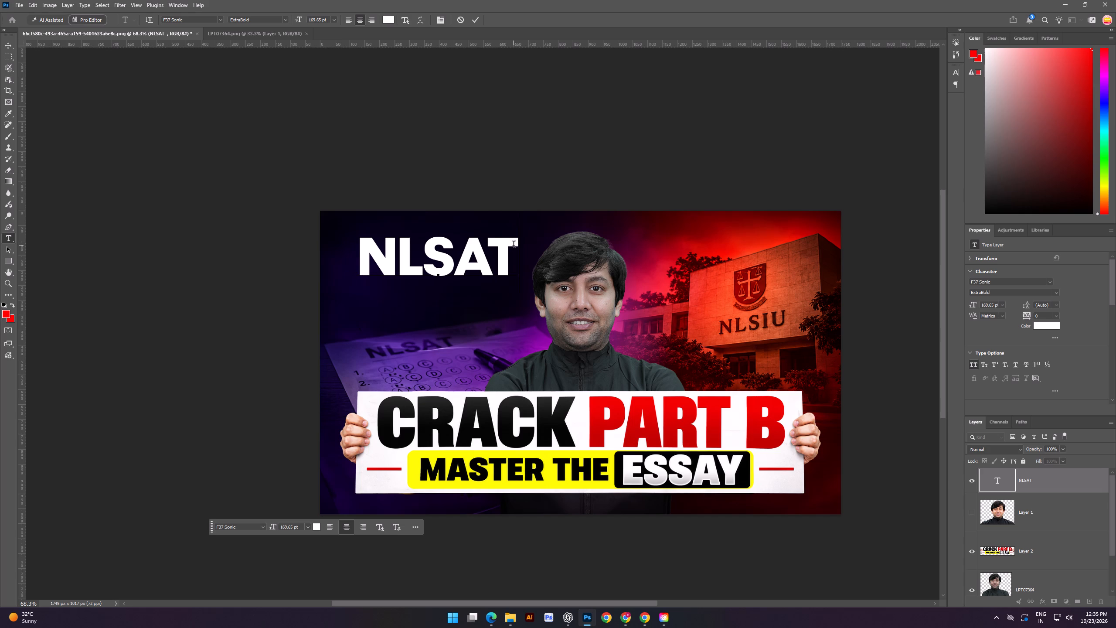
{"action": "left_click", "coordinate": [4, 45]}
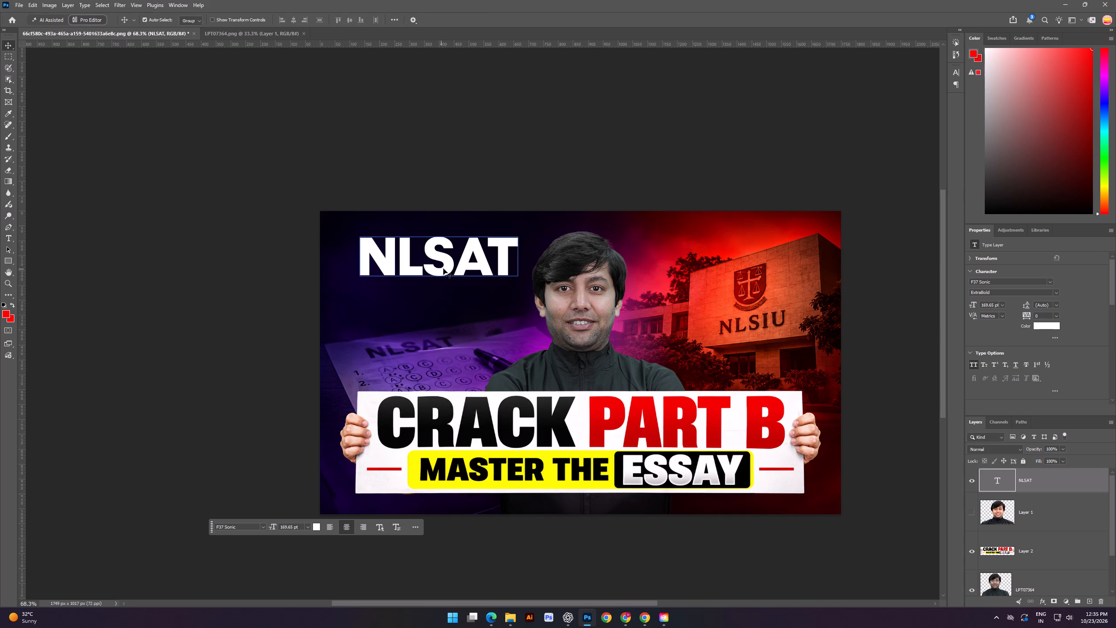
{"action": "left_click_drag", "start_coordinate": [445, 268], "coordinate": [436, 268]}
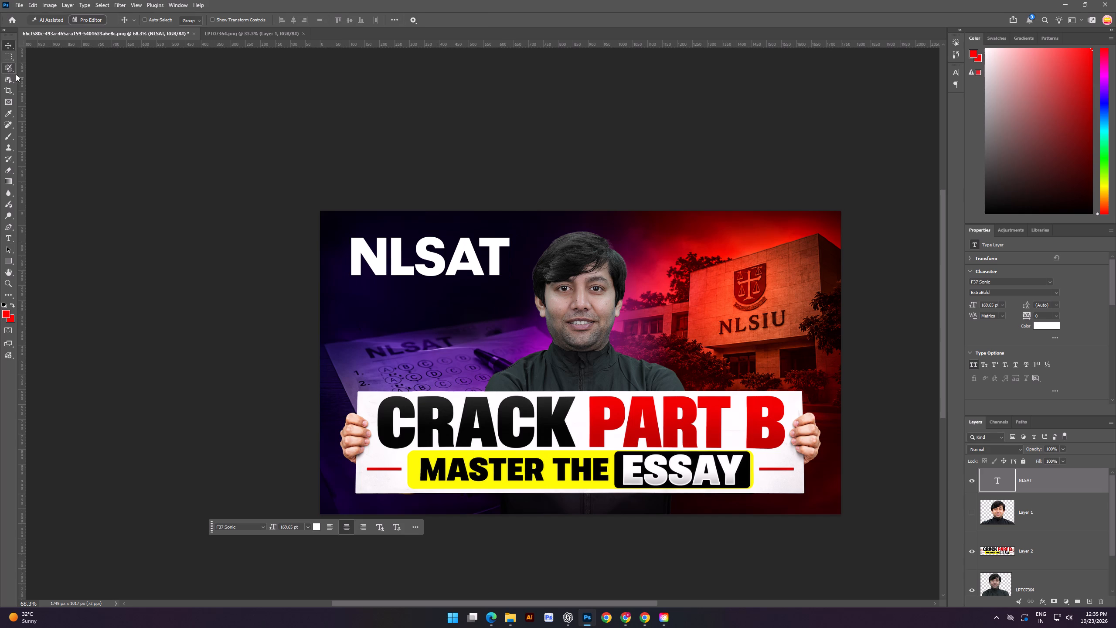
Duplicate the NLSAT text layer, place the copy directly below the original, and change its text to 2027.
{"action": "key", "text": "ctrl+j"}
{"action": "left_click_drag", "start_coordinate": [436, 271], "coordinate": [433, 307]}
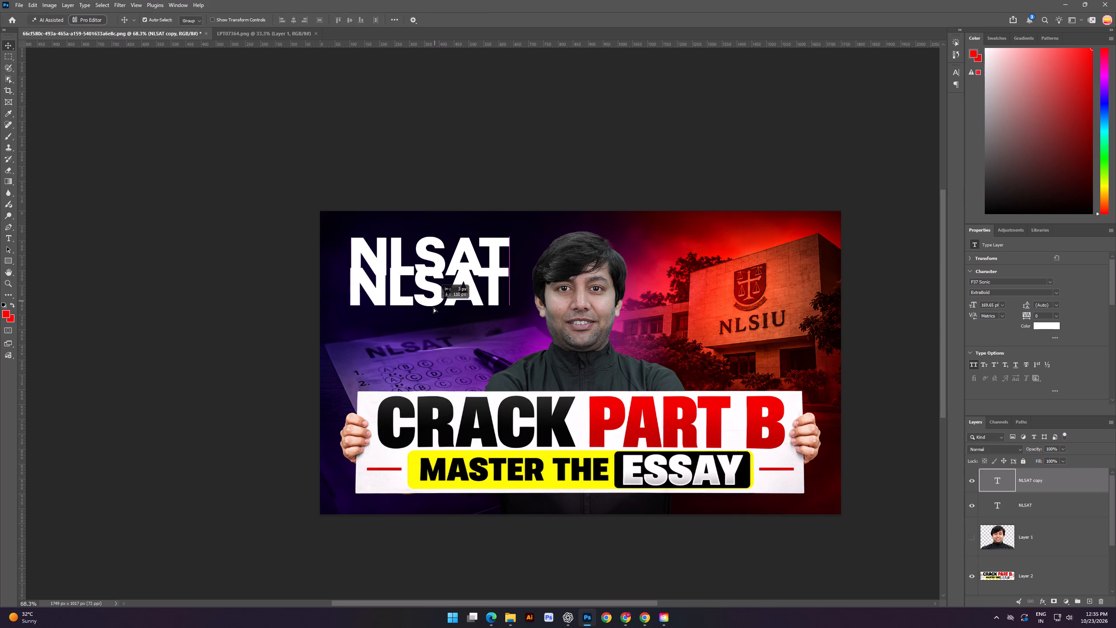
{"action": "left_click_drag", "start_coordinate": [433, 307], "coordinate": [433, 317]}
{"action": "triple_click", "coordinate": [433, 317]}
{"action": "left_click", "coordinate": [433, 317]}
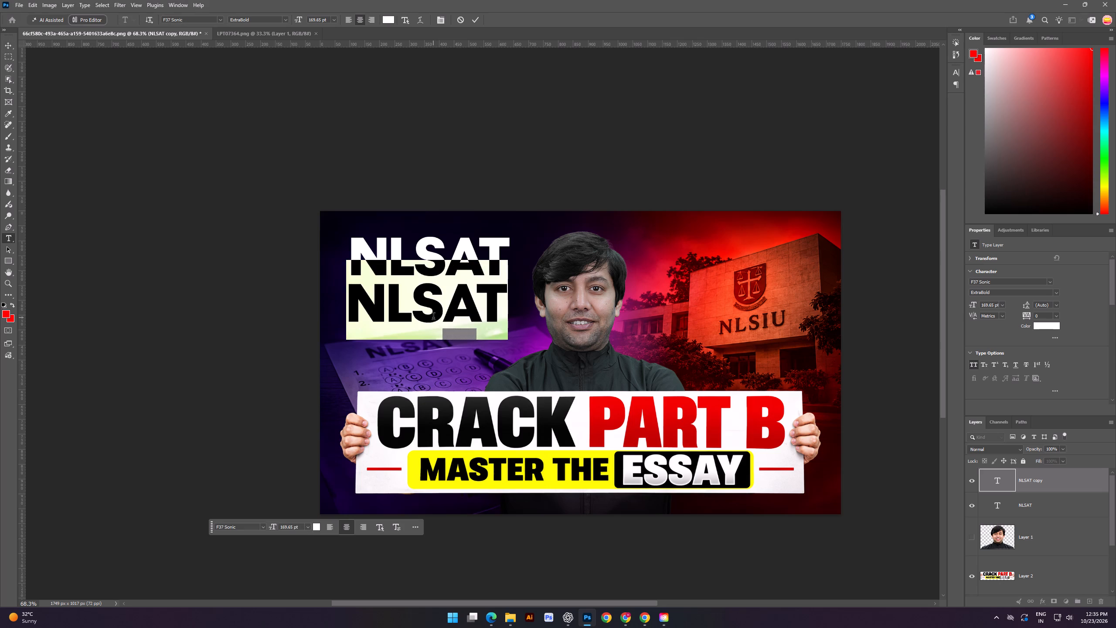
{"action": "type", "text": "202"}
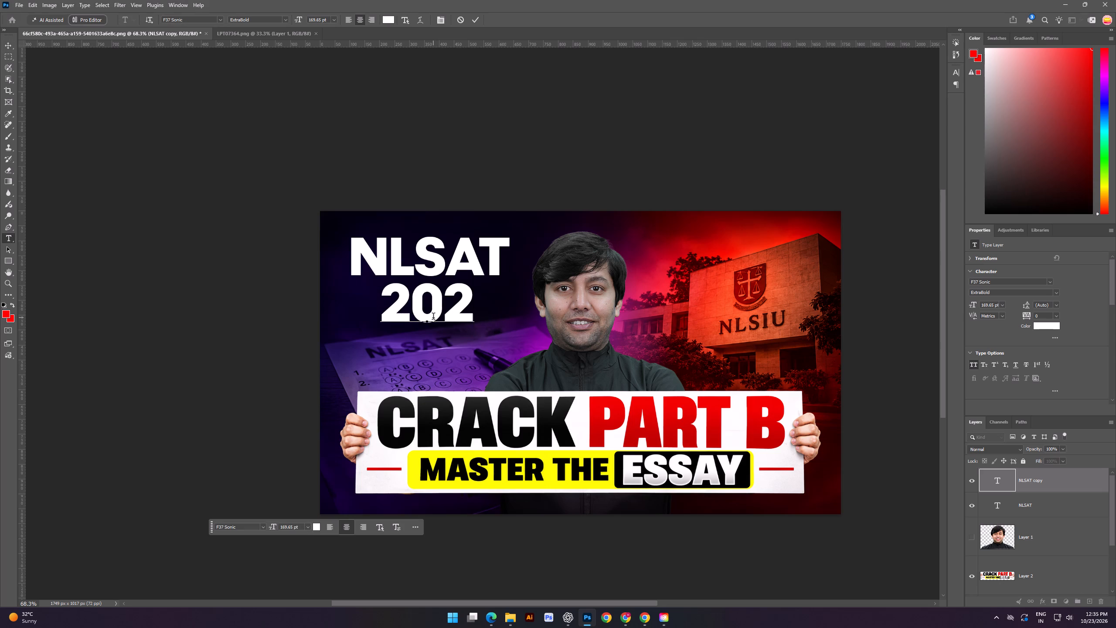
{"action": "key", "text": "7"}
{"action": "left_click", "coordinate": [5, 44]}
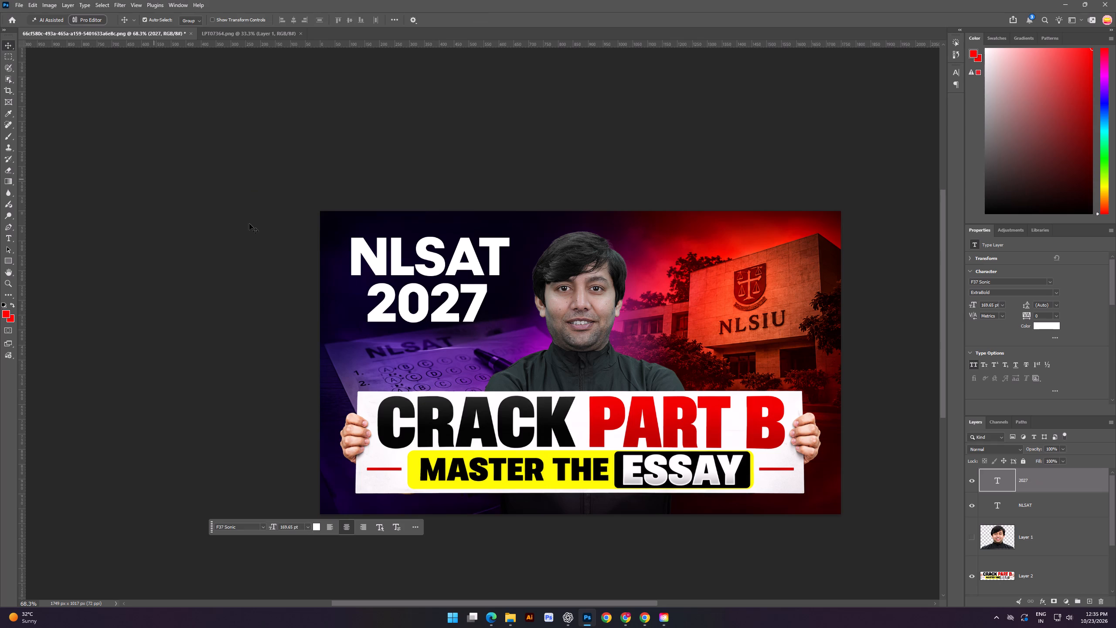
Scale the 2027 text down to about 79% and tuck it close beneath NLSAT.
{"action": "key", "text": "ctrl+t"}
{"action": "left_click_drag", "start_coordinate": [427, 340], "coordinate": [421, 338], "text": "alt"}
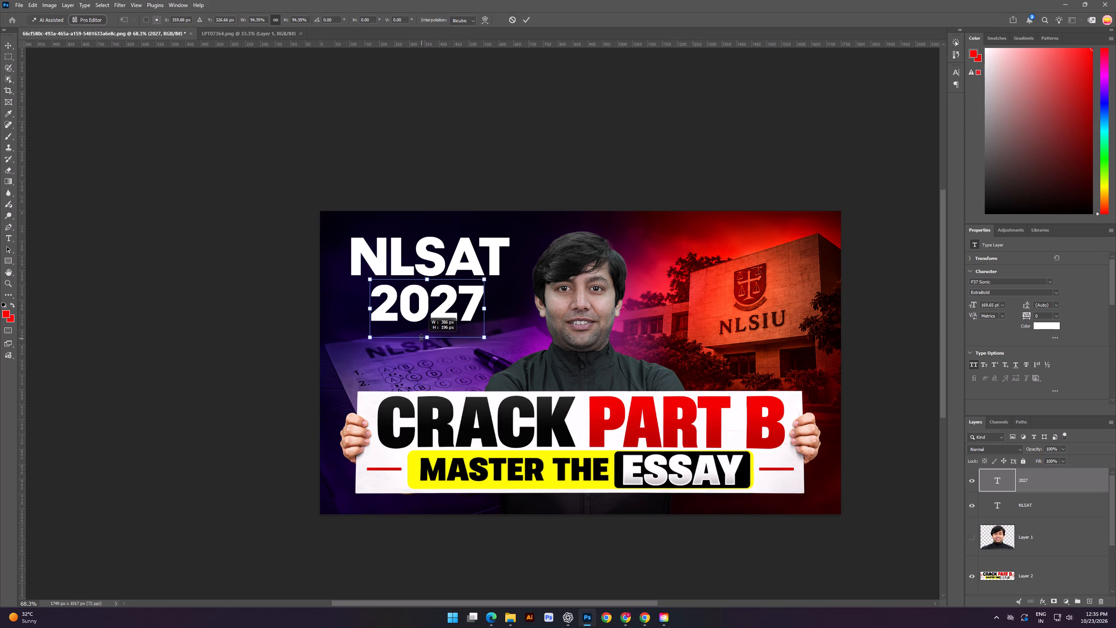
{"action": "left_click_drag", "start_coordinate": [421, 338], "coordinate": [418, 334], "text": "alt"}
{"action": "left_click_drag", "start_coordinate": [437, 310], "coordinate": [436, 305]}
{"action": "left_click", "coordinate": [8, 42]}
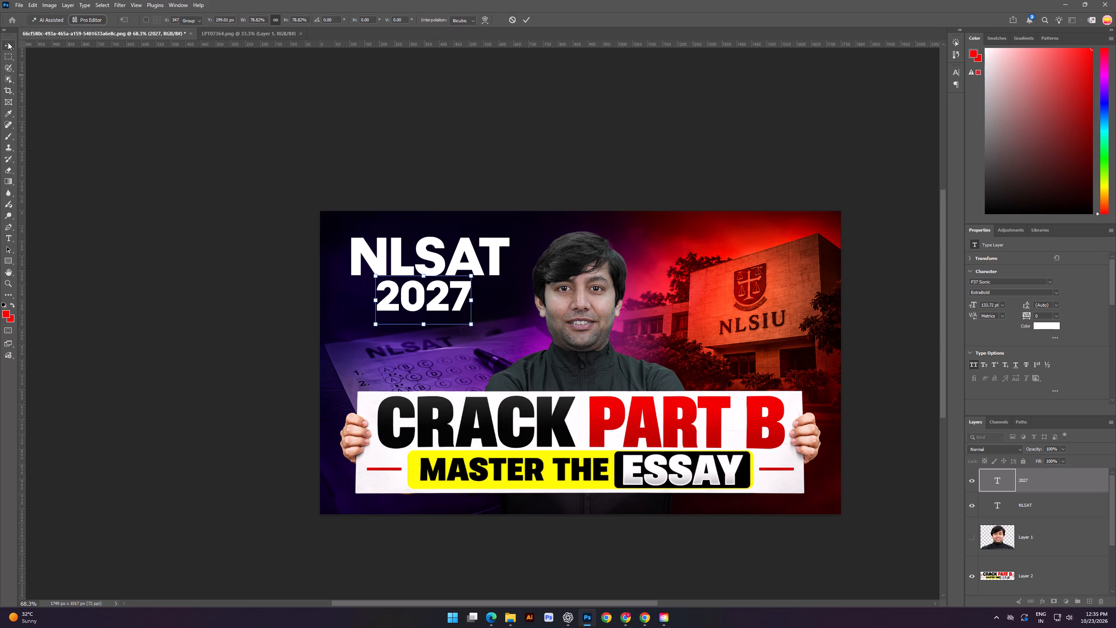
{"action": "left_click", "coordinate": [211, 217]}
Nudge the NLSAT text very slightly to the right.
{"action": "left_click", "coordinate": [433, 269]}
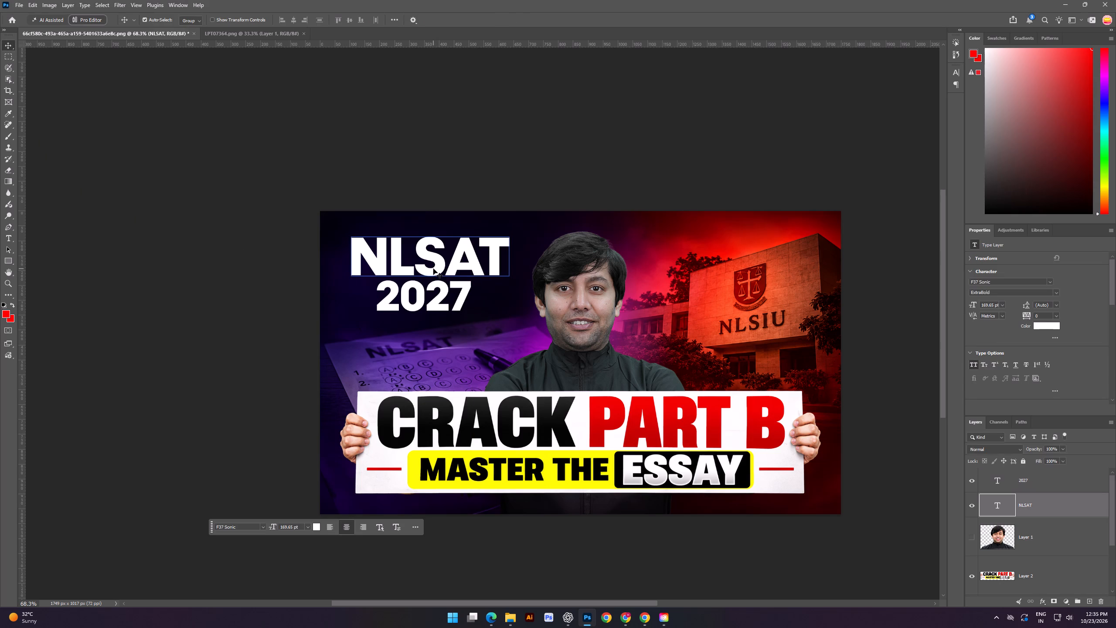
{"action": "left_click", "coordinate": [434, 269]}
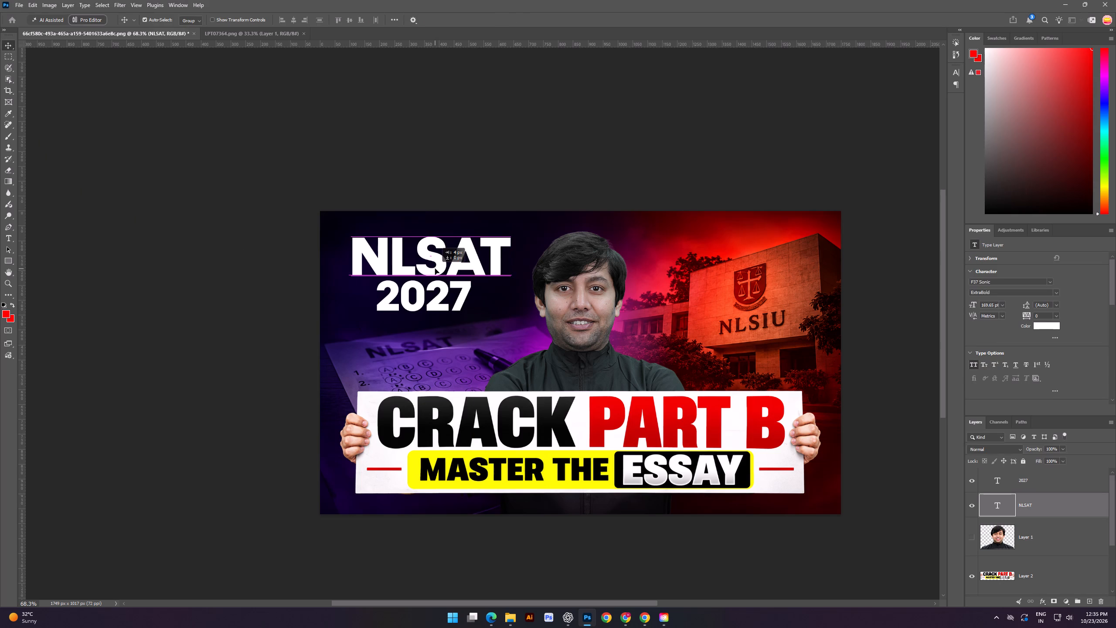
{"action": "left_click", "coordinate": [437, 265]}
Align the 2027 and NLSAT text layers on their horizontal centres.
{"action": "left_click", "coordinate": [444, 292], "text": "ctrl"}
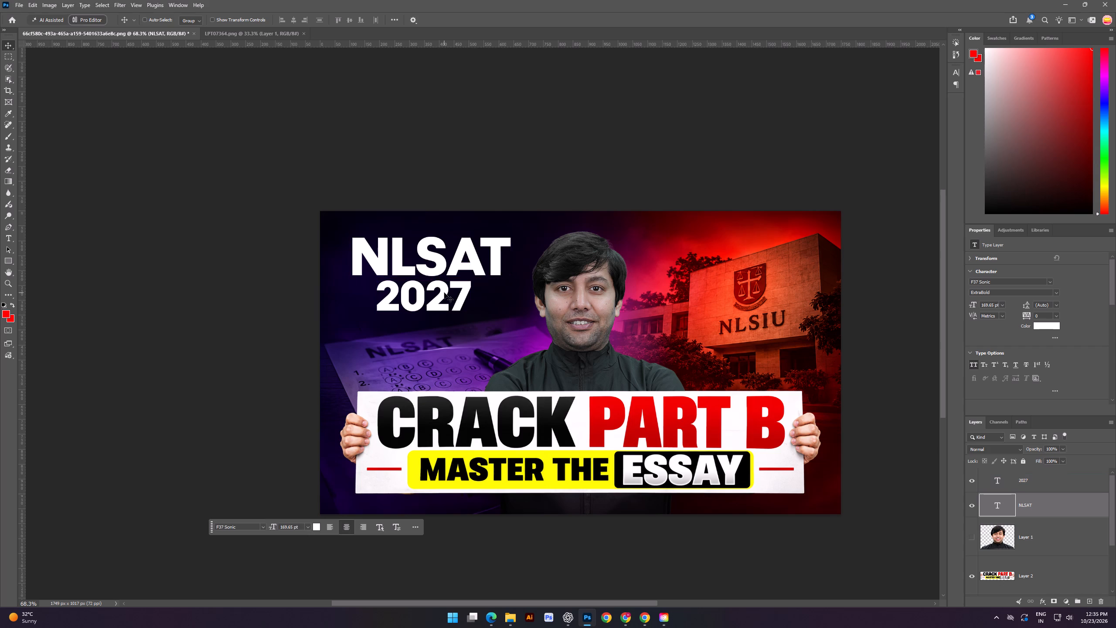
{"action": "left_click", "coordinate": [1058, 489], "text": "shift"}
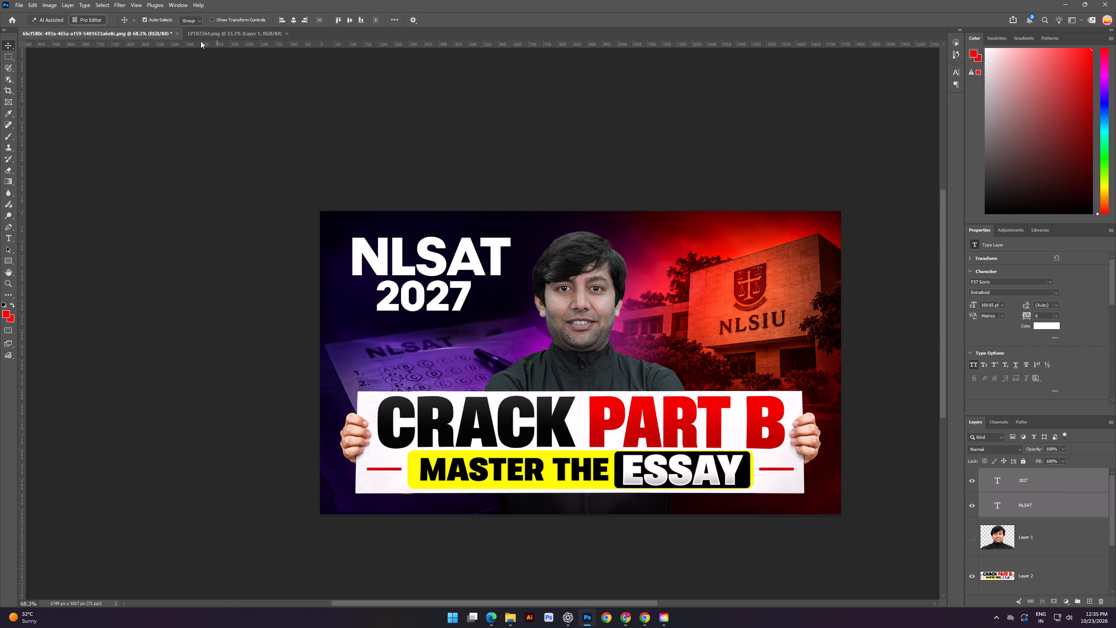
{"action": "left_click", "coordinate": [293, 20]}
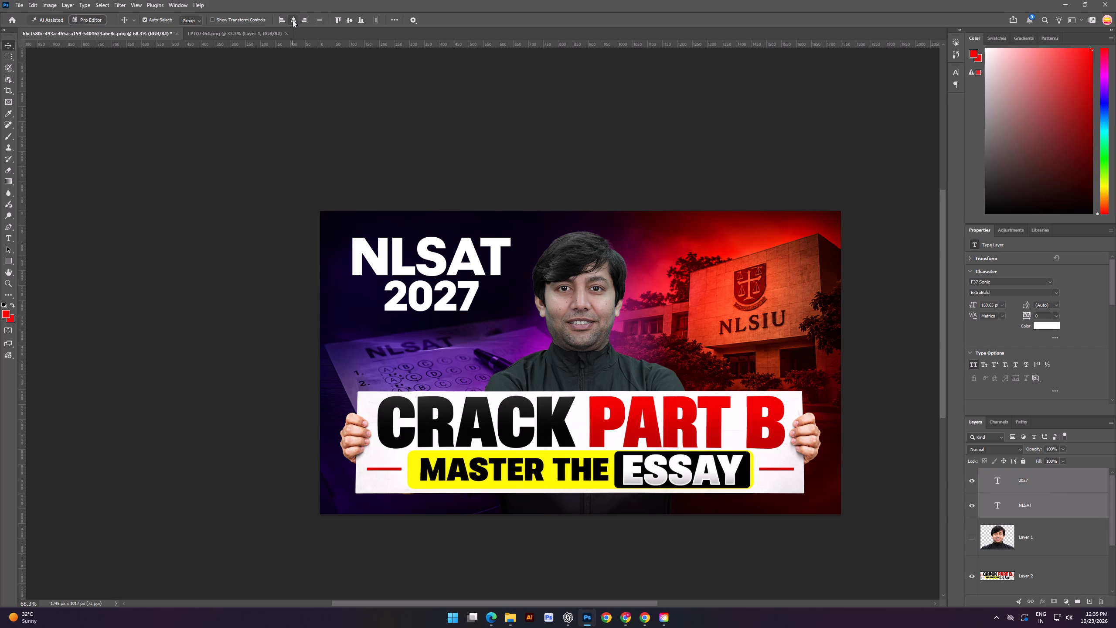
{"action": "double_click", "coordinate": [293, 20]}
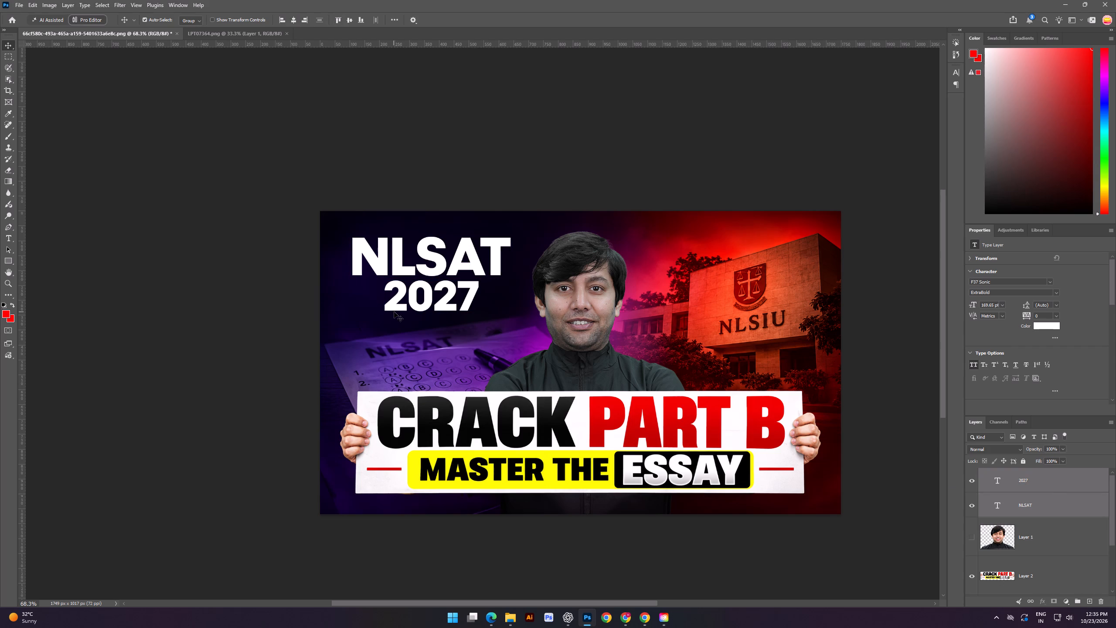
Check the start and end of the 2027 text for stray blank characters.
{"action": "double_click", "coordinate": [394, 312]}
{"action": "double_click", "coordinate": [391, 307]}
{"action": "left_click", "coordinate": [391, 307]}
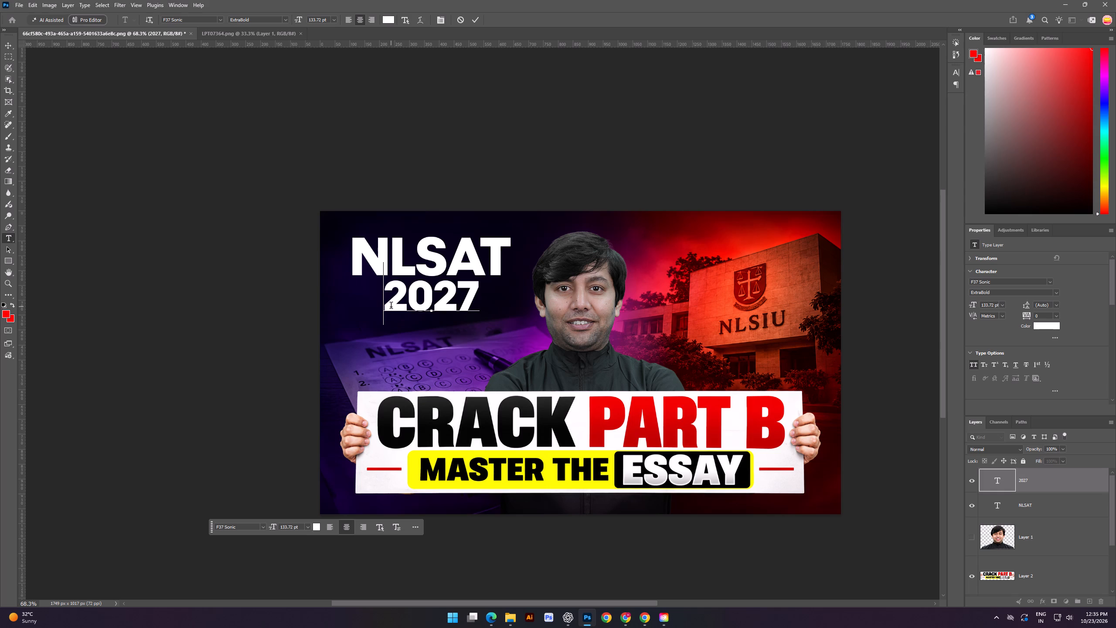
{"action": "key", "text": "BackSpace"}
{"action": "key", "text": "Right"}
{"action": "key", "text": "Right"}
{"action": "key", "text": "Right"}
{"action": "key", "text": "Right"}
{"action": "key", "text": "Right"}
{"action": "key", "text": "Right"}
{"action": "key", "text": "Right"}
{"action": "key", "text": "Right"}
{"action": "key", "text": "Right"}
{"action": "key", "text": "Right"}
{"action": "key", "text": "Right"}
{"action": "key", "text": "Right"}
Check the NLSAT text for stray blank characters and leave text editing.
{"action": "left_click", "coordinate": [468, 257]}
{"action": "triple_click", "coordinate": [475, 261]}
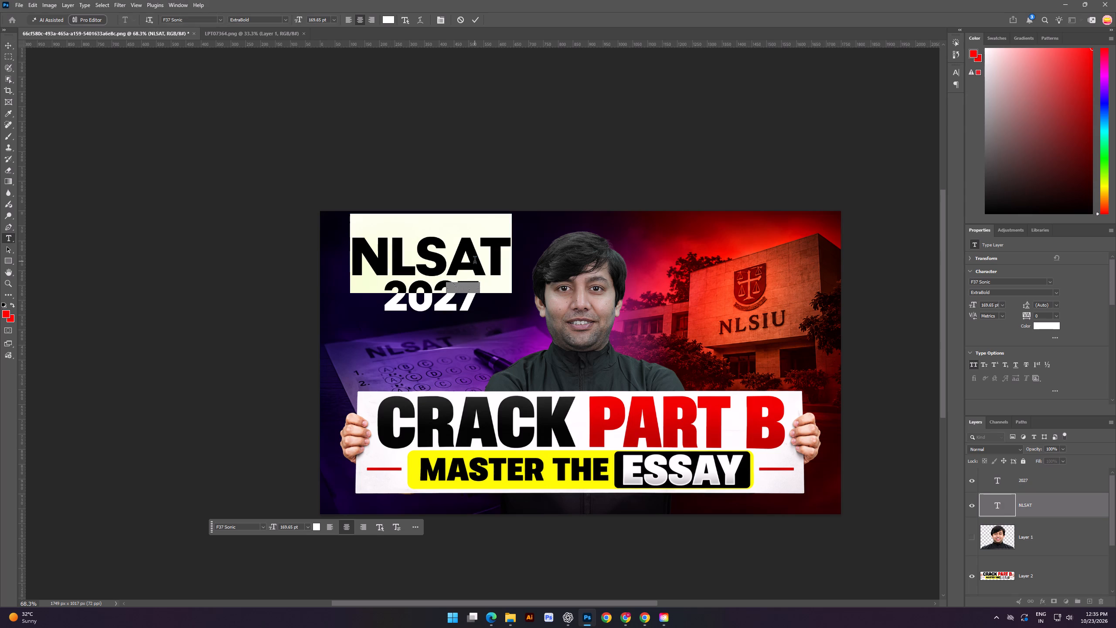
{"action": "left_click", "coordinate": [475, 261]}
{"action": "key", "text": "Right"}
{"action": "key", "text": "Right"}
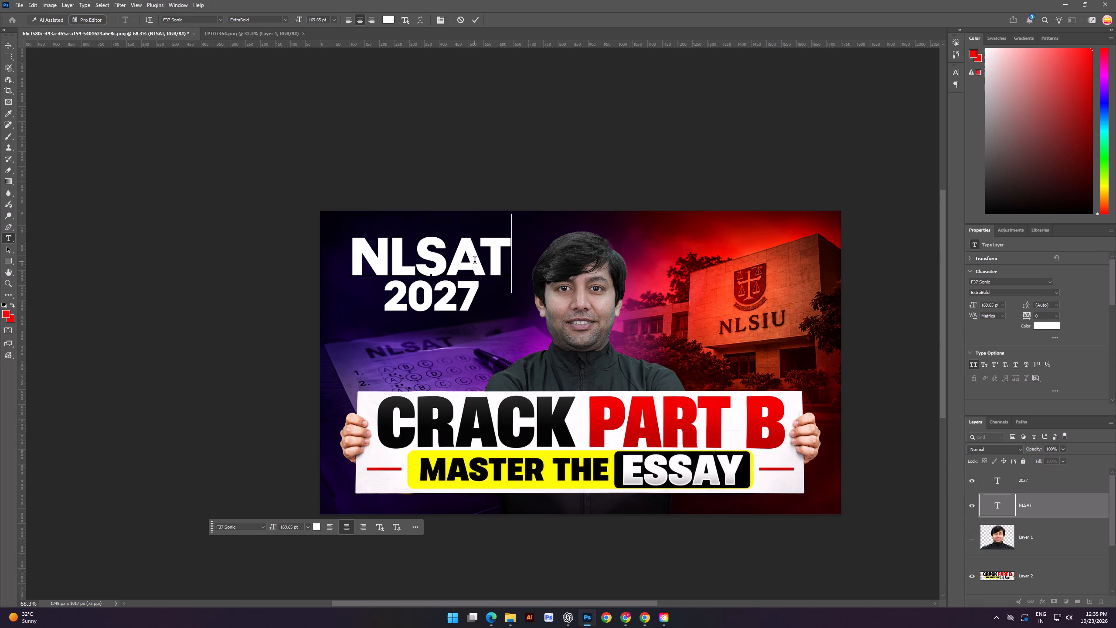
{"action": "key", "text": "Left"}
{"action": "key", "text": "Left"}
{"action": "key", "text": "Left"}
{"action": "key", "text": "Left"}
{"action": "key", "text": "Left"}
{"action": "key", "text": "Left"}
{"action": "left_click", "coordinate": [5, 45]}
{"action": "left_click", "coordinate": [76, 119]}
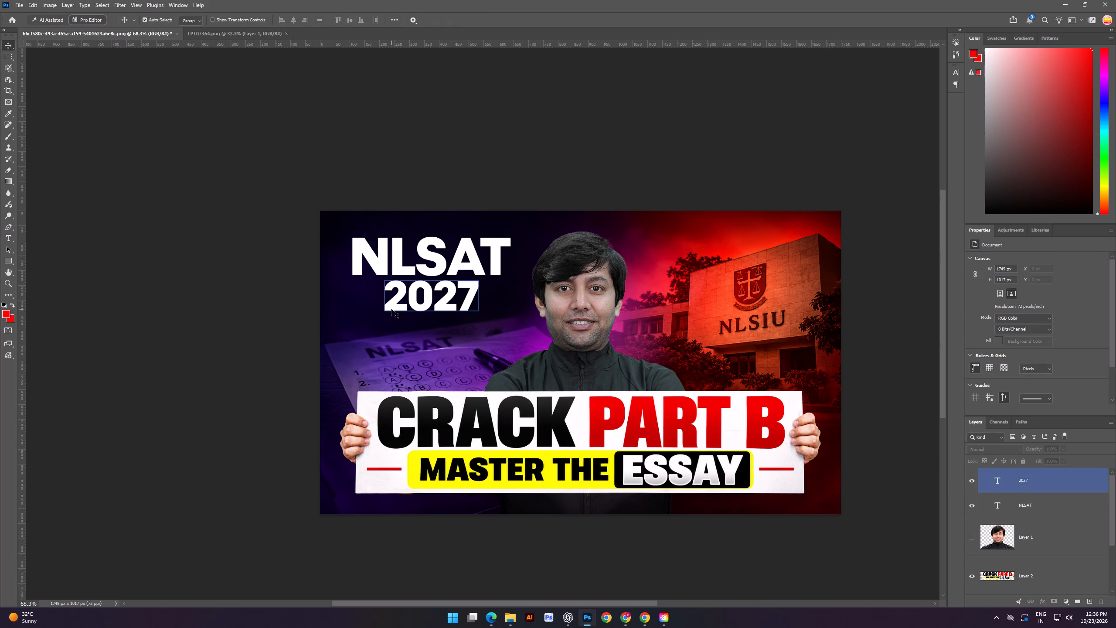
Shift the 2027 text slightly left beneath NLSAT, keeping it at the same height.
{"action": "left_click_drag", "start_coordinate": [421, 305], "coordinate": [419, 307]}
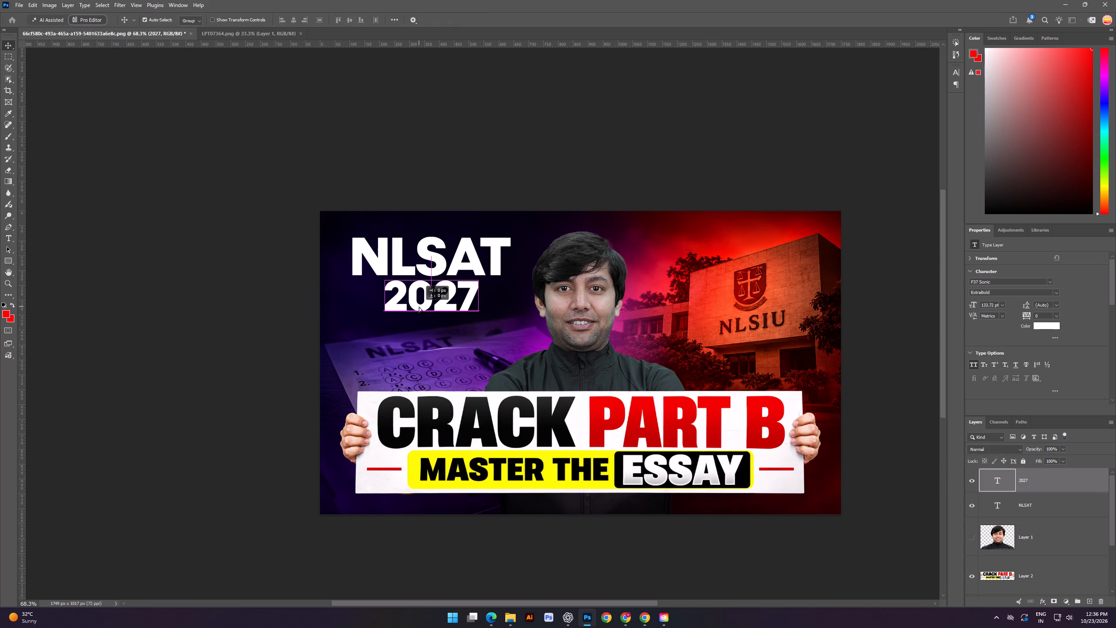
{"action": "left_click_drag", "start_coordinate": [419, 307], "coordinate": [417, 307]}
Recolour the NLSAT text yellow (#fefc04), sampled from the banner's MASTER THE strip.
{"action": "left_click", "coordinate": [435, 271]}
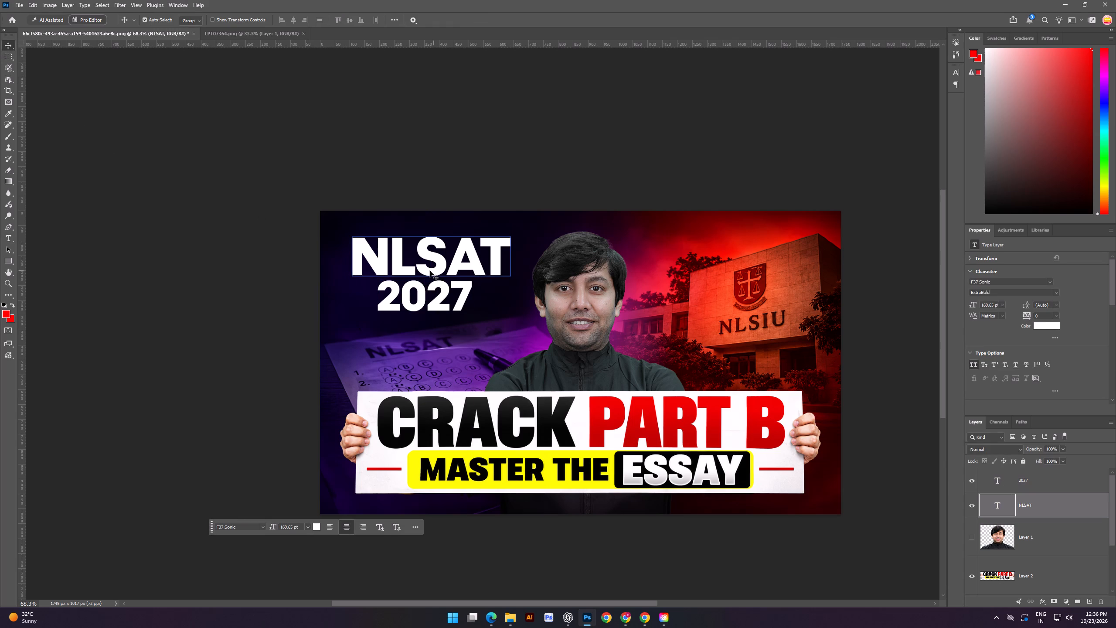
{"action": "left_click", "coordinate": [319, 525]}
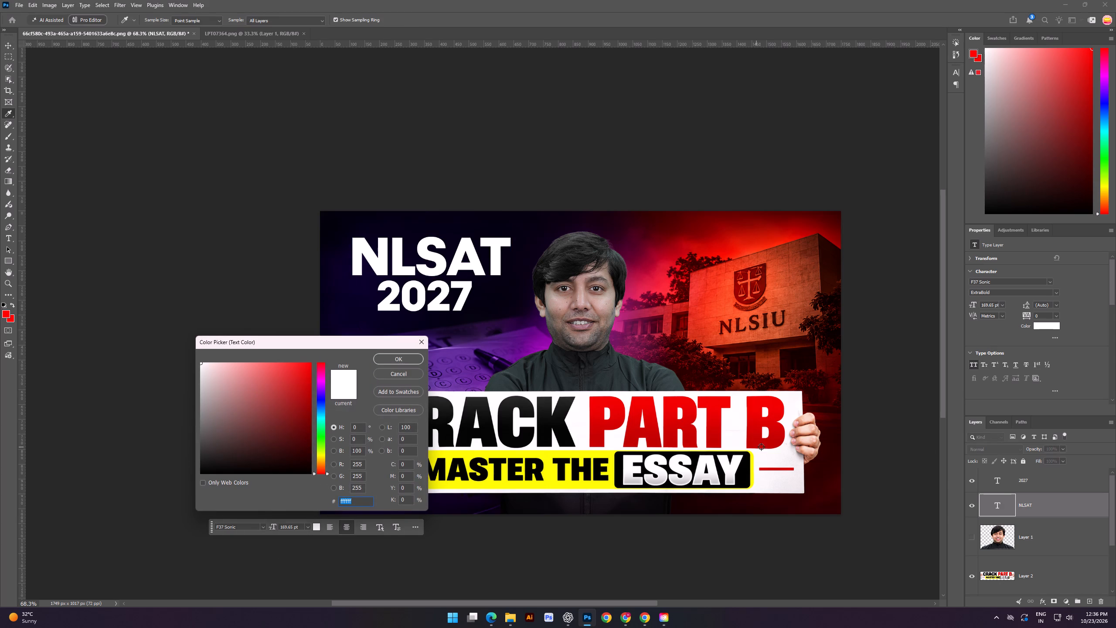
{"action": "left_click", "coordinate": [550, 474]}
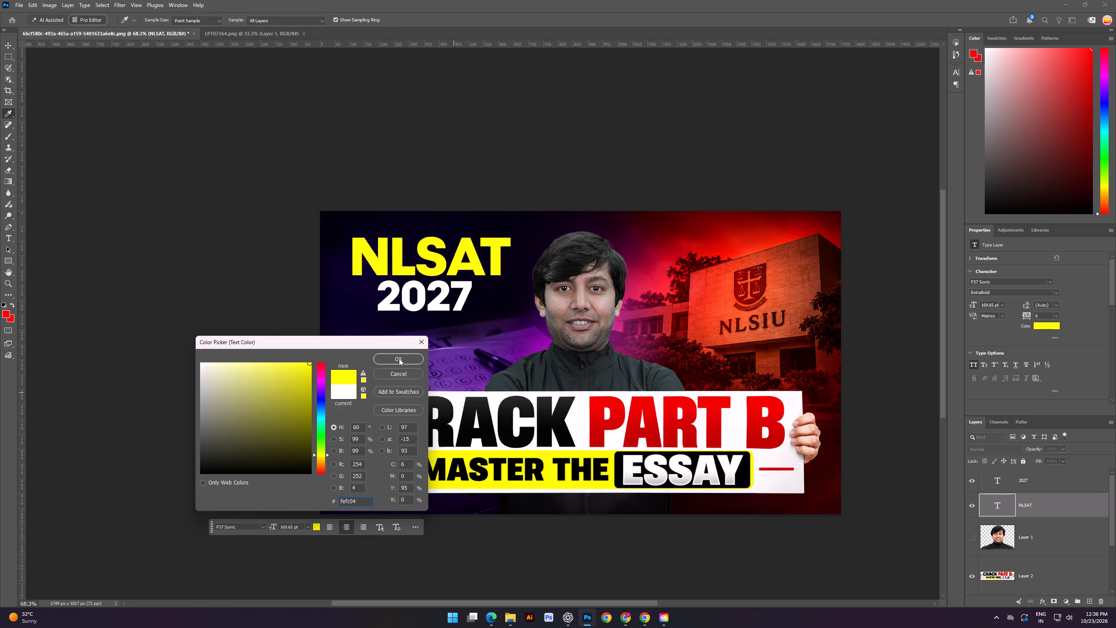
{"action": "left_click", "coordinate": [406, 355]}
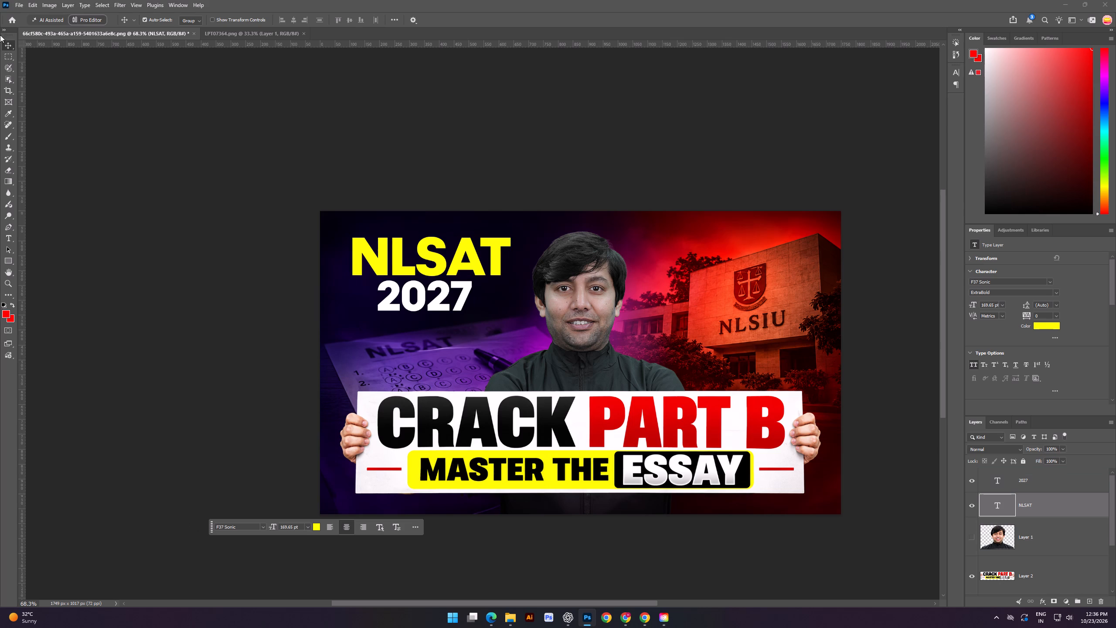
Draw a rectangle about 378 × 123 px behind the 2027 text and shift it left so it surrounds the digits.
{"action": "left_click", "coordinate": [9, 261]}
{"action": "left_click", "coordinate": [15, 265]}
{"action": "left_click", "coordinate": [13, 265]}
{"action": "right_click", "coordinate": [13, 265]}
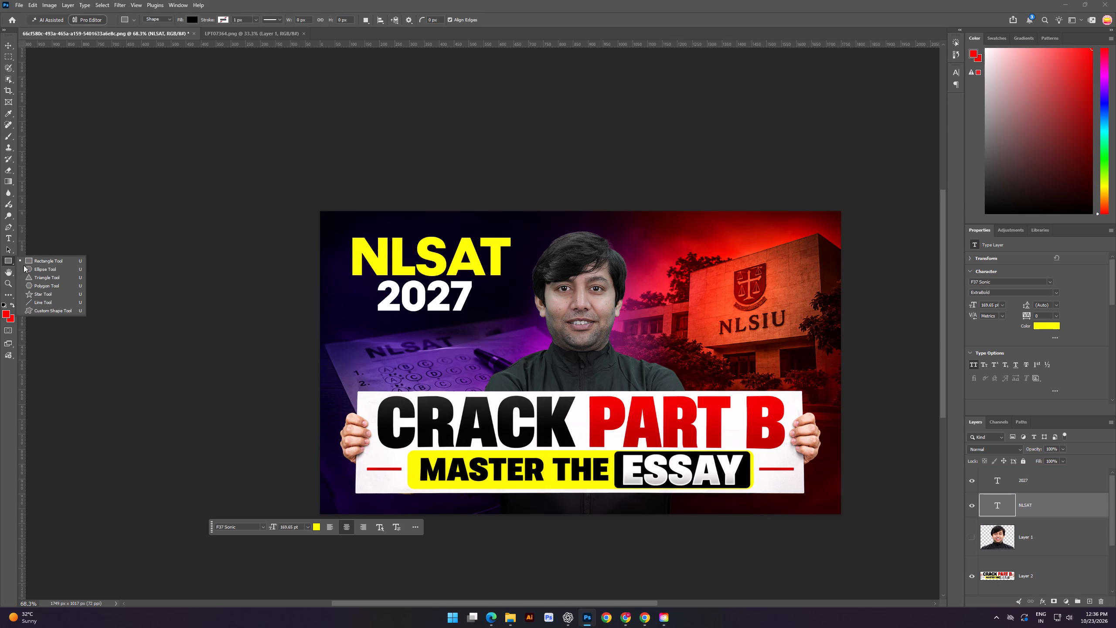
{"action": "left_click", "coordinate": [38, 263]}
{"action": "scroll", "coordinate": [388, 318], "scroll_direction": "up", "scroll_amount": 10}
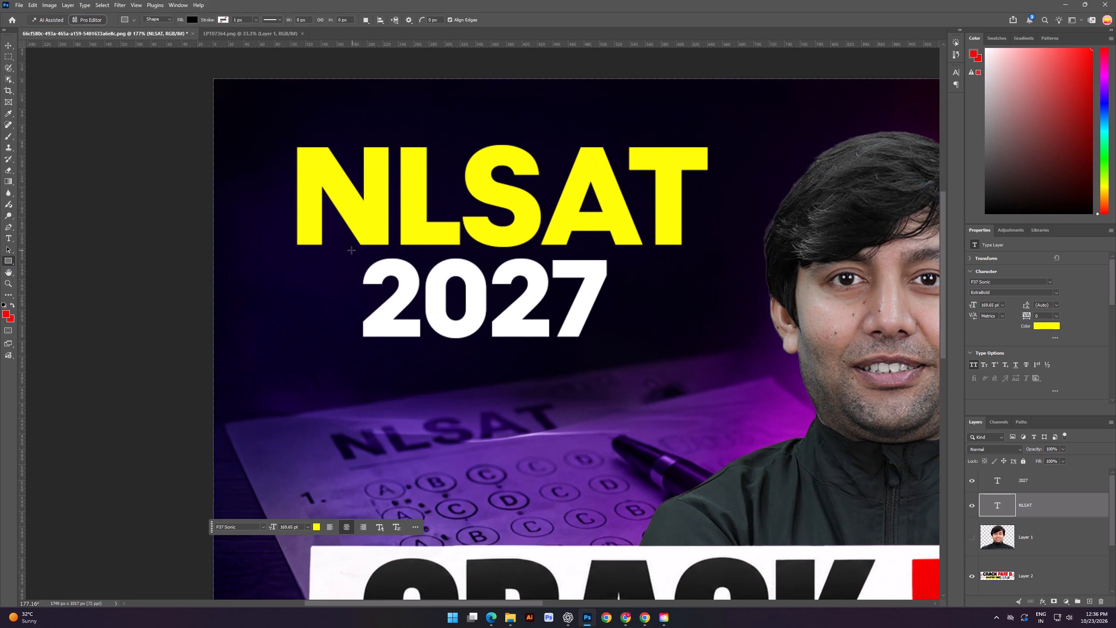
{"action": "left_click_drag", "start_coordinate": [351, 250], "coordinate": [615, 345]}
{"action": "left_click_drag", "start_coordinate": [616, 300], "coordinate": [640, 300]}
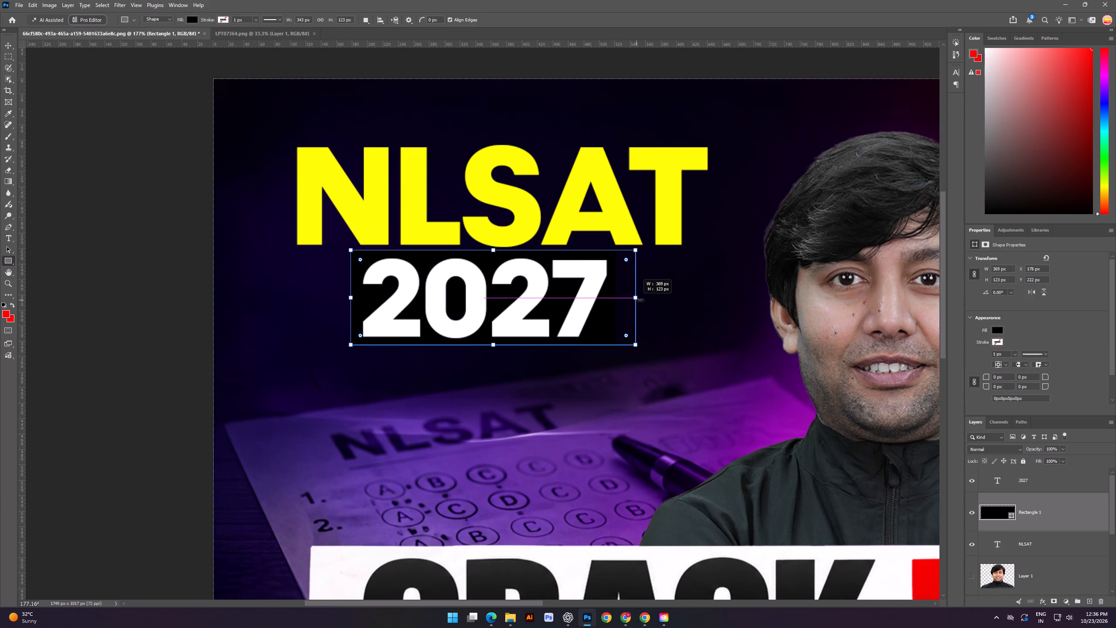
{"action": "left_click_drag", "start_coordinate": [640, 300], "coordinate": [643, 299]}
{"action": "left_click", "coordinate": [7, 46]}
{"action": "left_click_drag", "start_coordinate": [616, 281], "coordinate": [610, 281]}
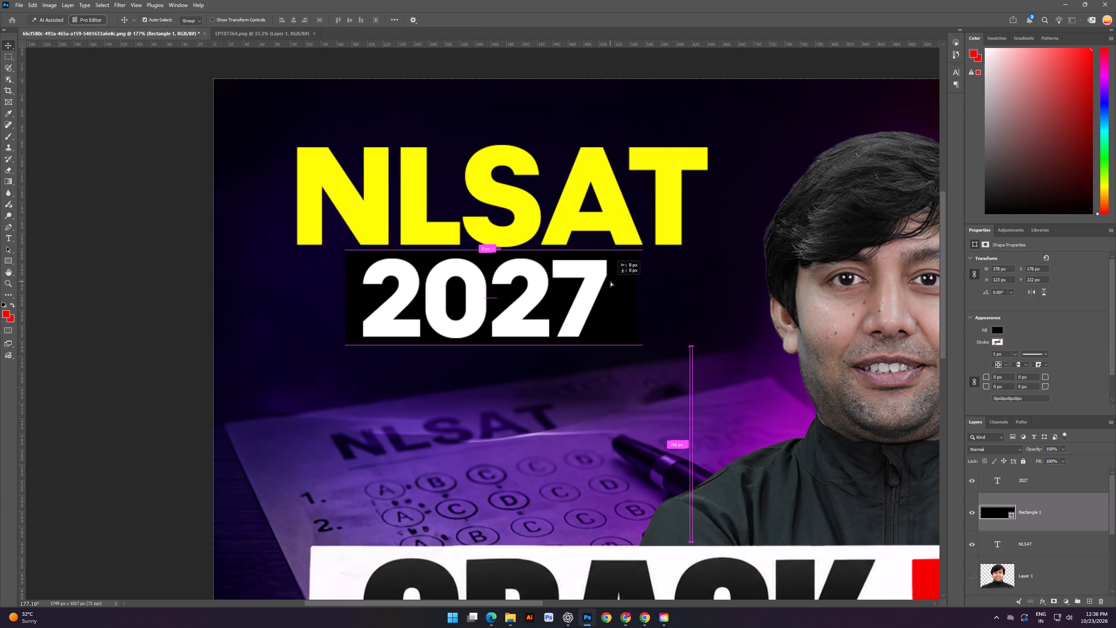
{"action": "left_click_drag", "start_coordinate": [610, 281], "coordinate": [608, 282]}
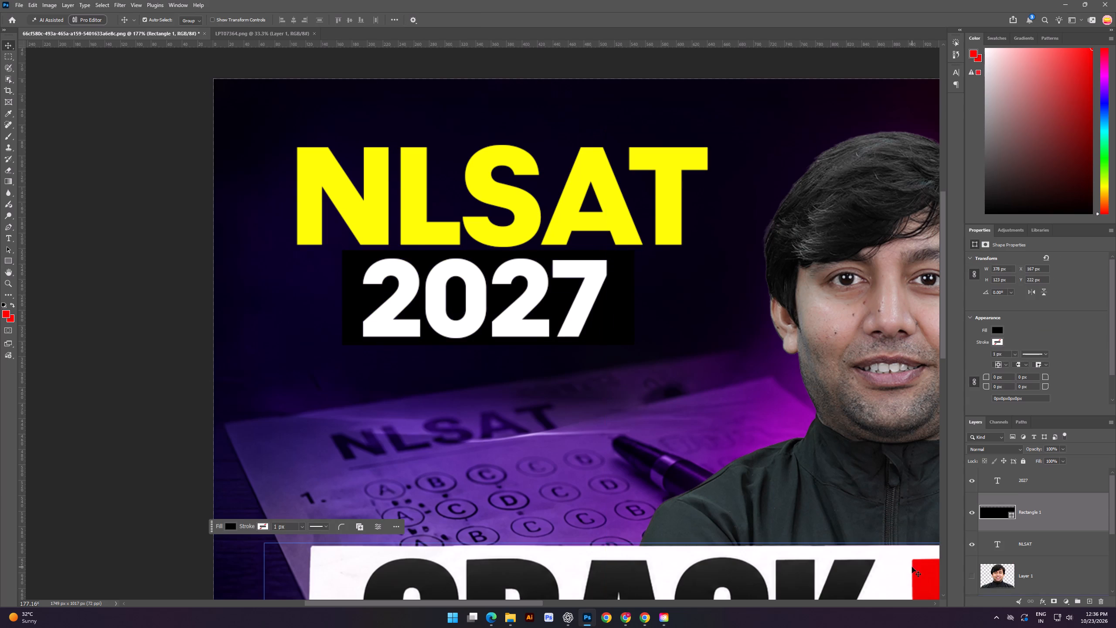
Fill the rectangle behind 2027 with the recently used bright red and deselect it.
{"action": "left_click", "coordinate": [998, 330]}
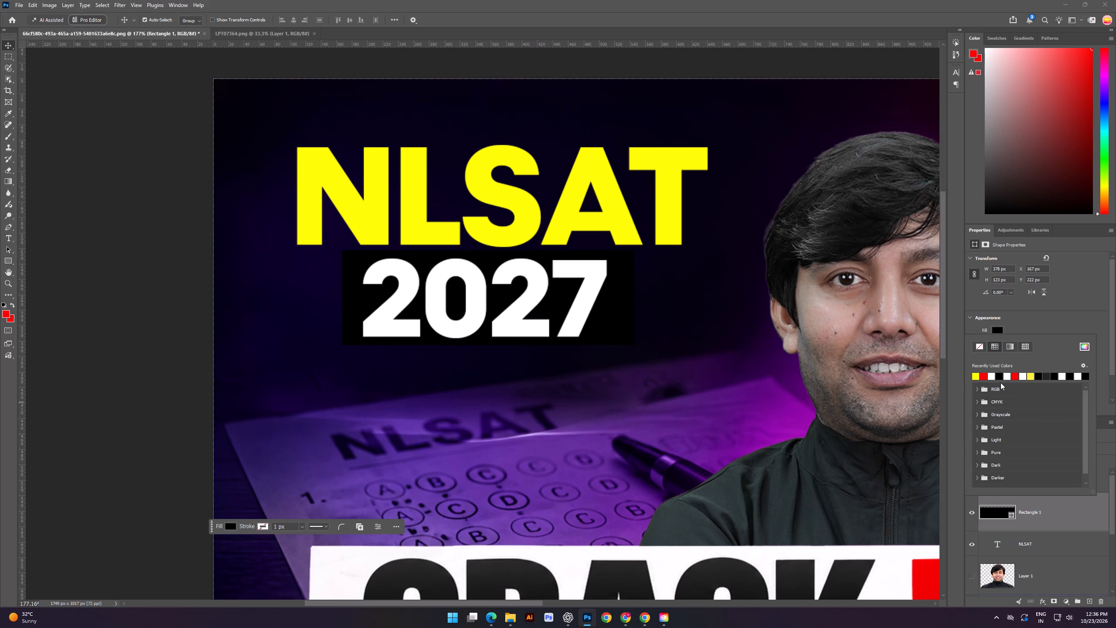
{"action": "left_click", "coordinate": [921, 575]}
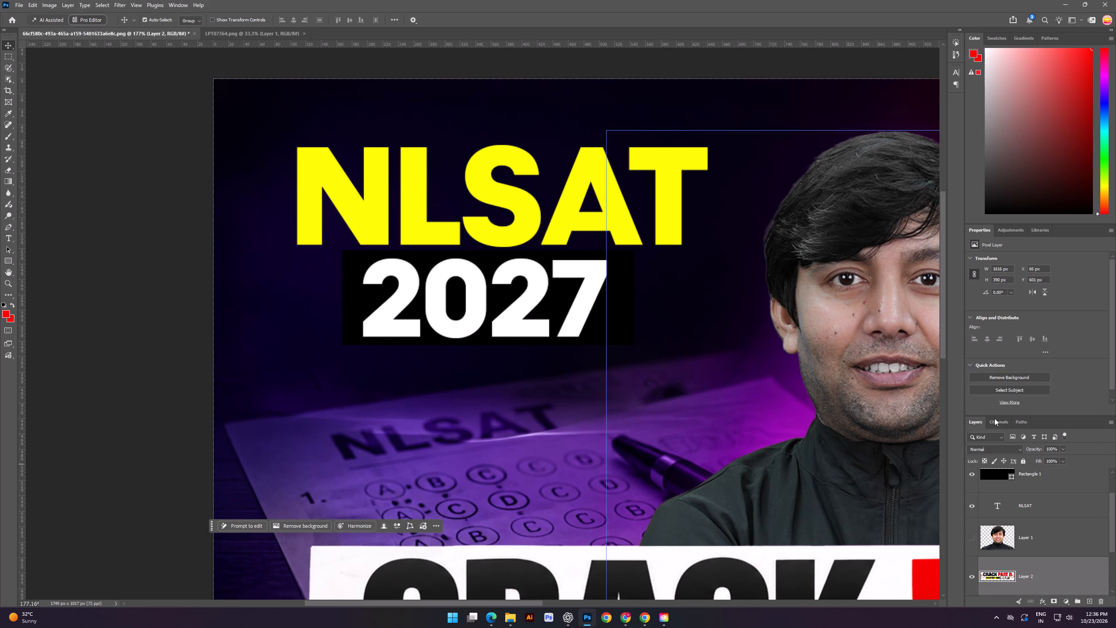
{"action": "left_click", "coordinate": [994, 474]}
{"action": "left_click", "coordinate": [997, 334]}
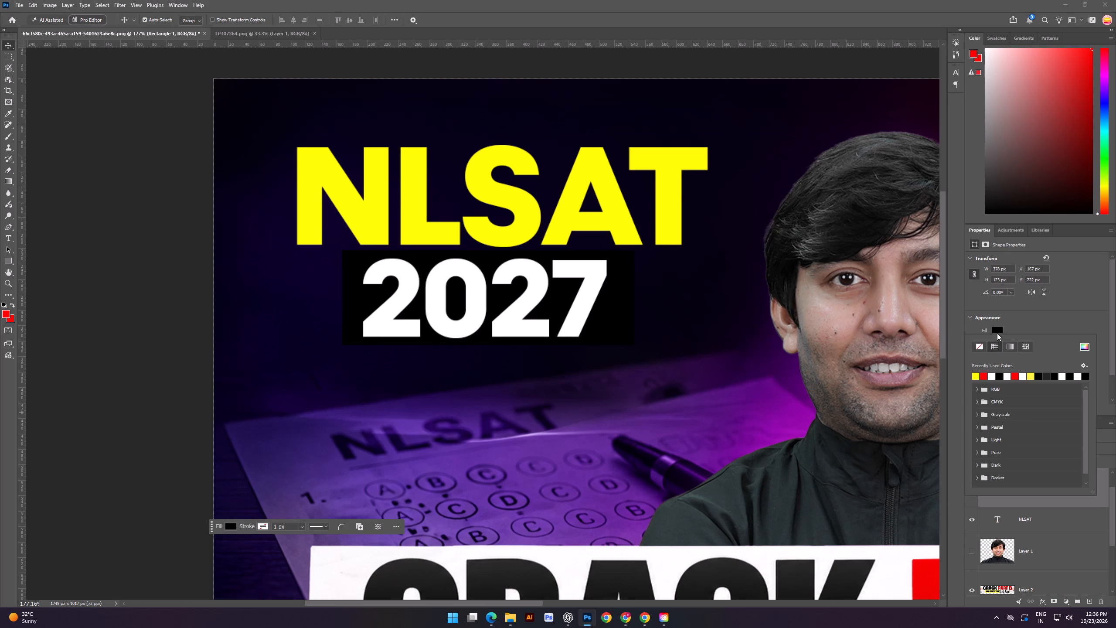
{"action": "left_click", "coordinate": [1014, 377]}
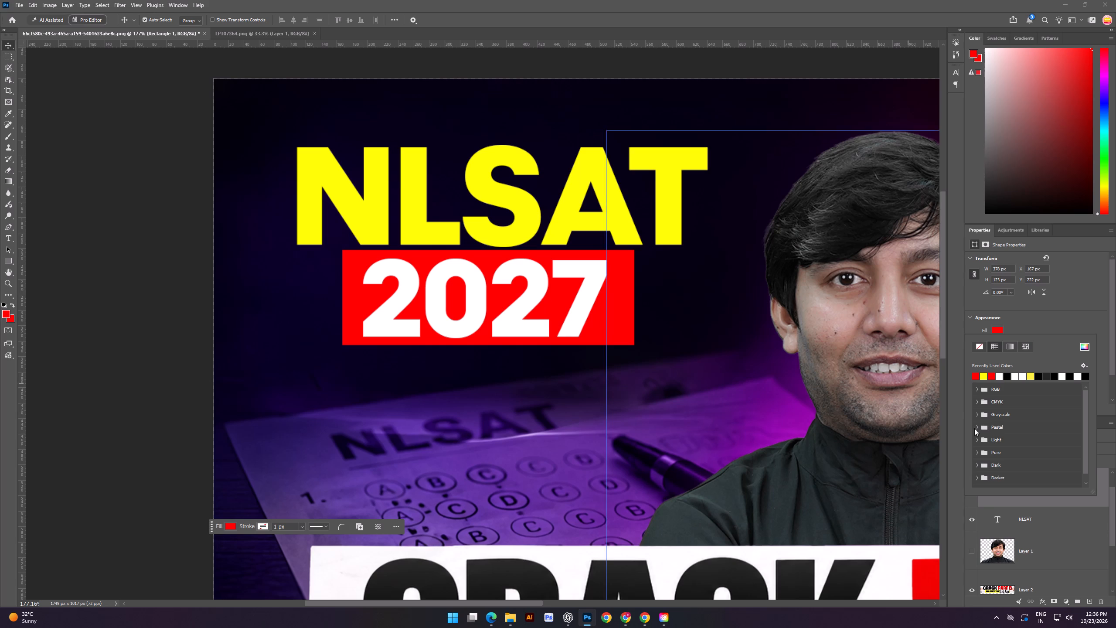
{"action": "scroll", "coordinate": [964, 370], "scroll_direction": "down", "scroll_amount": 3}
{"action": "scroll", "coordinate": [175, 297], "scroll_direction": "down", "scroll_amount": 2}
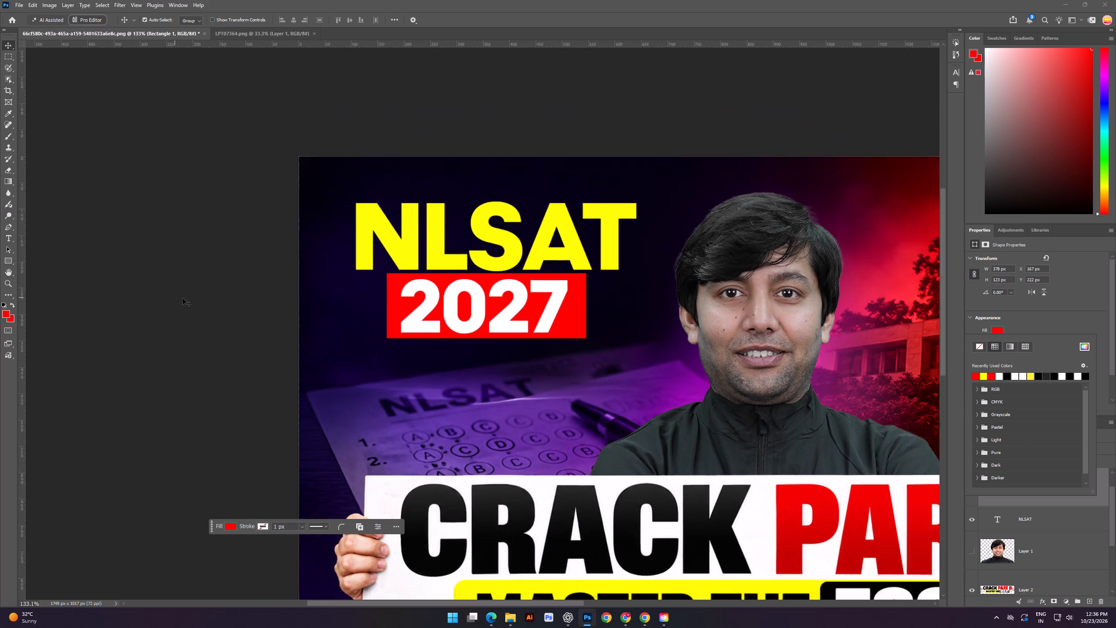
{"action": "scroll", "coordinate": [183, 298], "scroll_direction": "down", "scroll_amount": 2}
{"action": "left_click", "coordinate": [4, 46]}
{"action": "left_click", "coordinate": [101, 192]}
Scale the red rectangle behind 2027 down to about 363 × 118 px so it fits the digits more closely.
{"action": "scroll", "coordinate": [569, 293], "scroll_direction": "up", "scroll_amount": 4}
{"action": "left_click", "coordinate": [523, 318]}
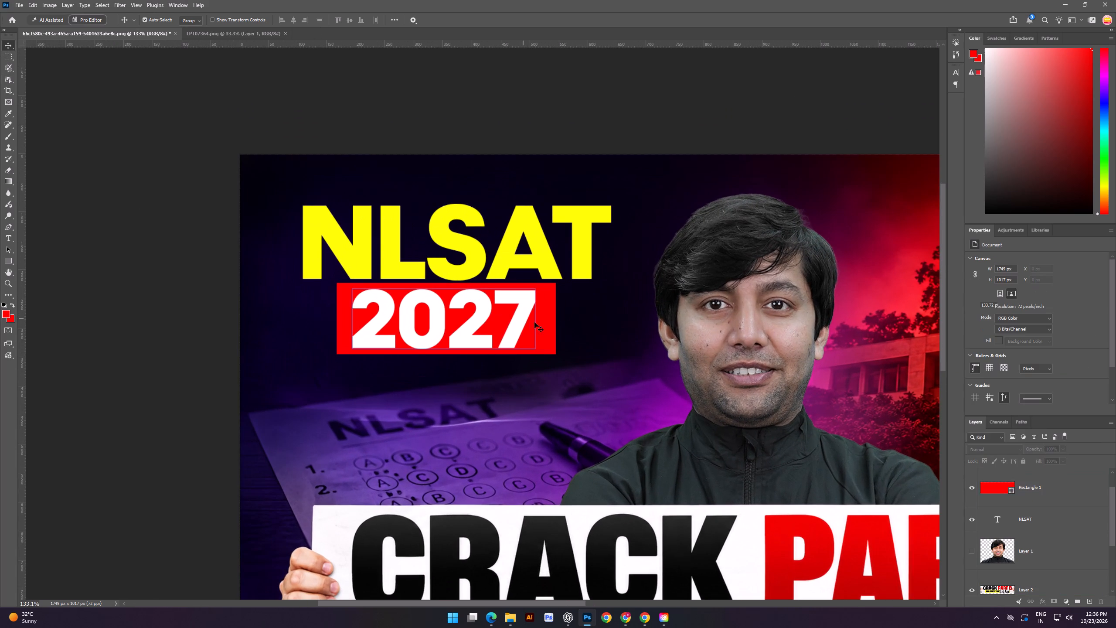
{"action": "left_click", "coordinate": [548, 324]}
{"action": "scroll", "coordinate": [533, 309], "scroll_direction": "up", "scroll_amount": 3}
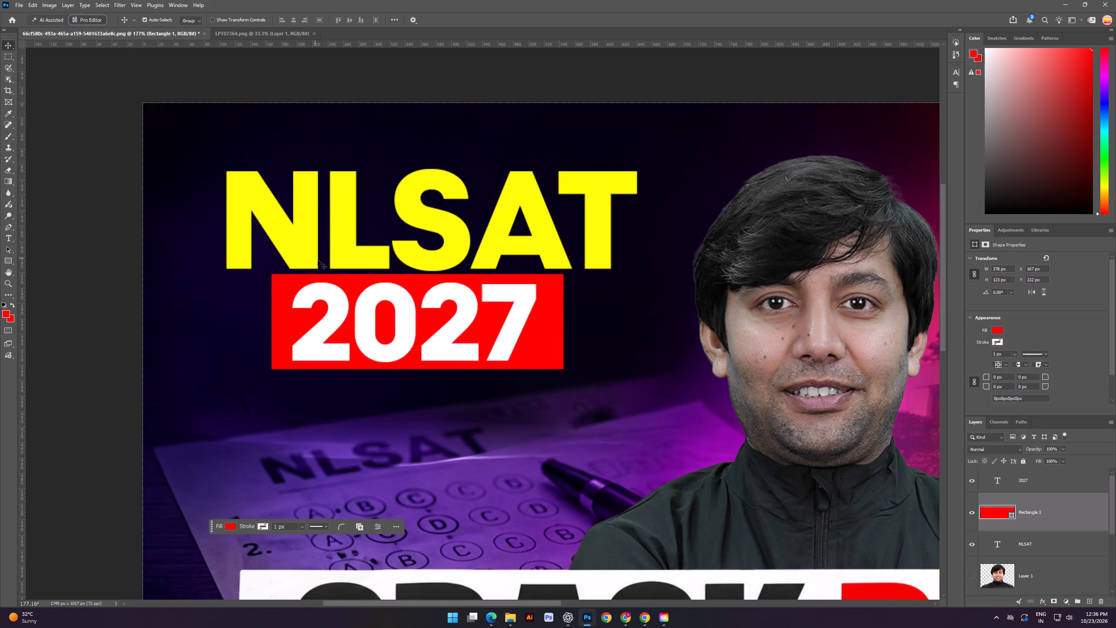
{"action": "left_click", "coordinate": [280, 296]}
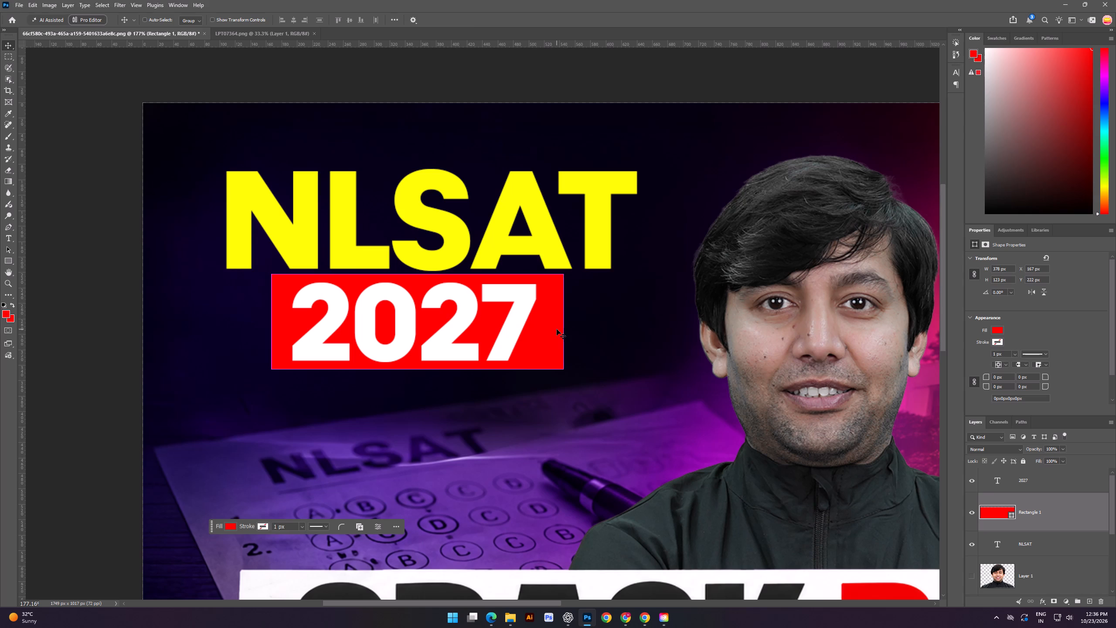
{"action": "key", "text": "ctrl+t"}
{"action": "left_click_drag", "start_coordinate": [566, 322], "coordinate": [558, 323]}
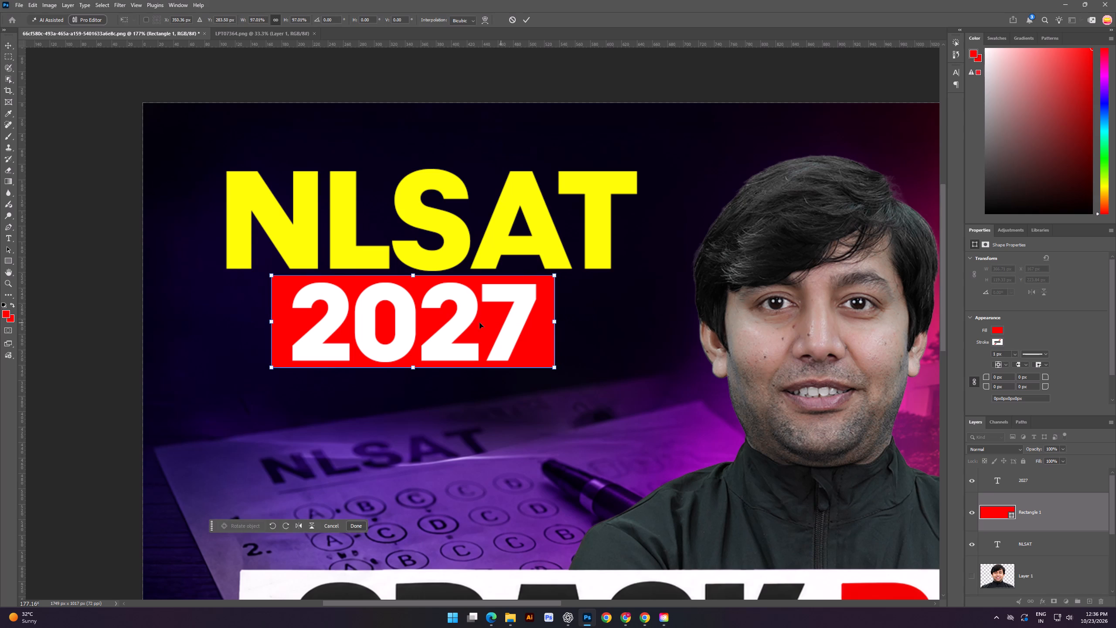
{"action": "left_click", "coordinate": [271, 321]}
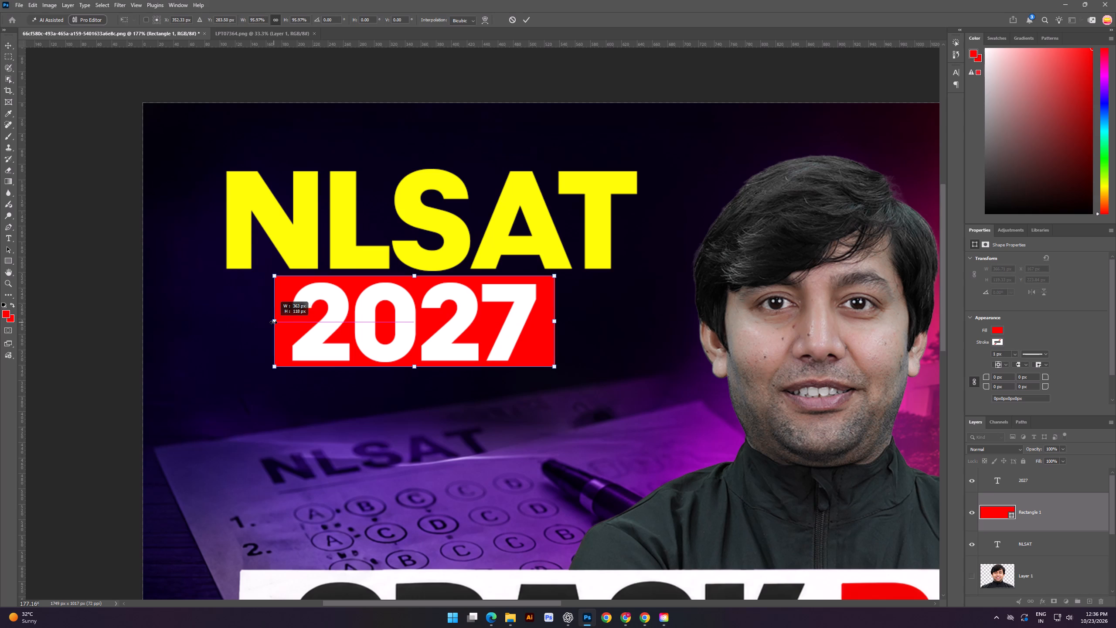
{"action": "scroll", "coordinate": [310, 318], "scroll_direction": "down", "scroll_amount": 4}
{"action": "scroll", "coordinate": [440, 325], "scroll_direction": "down", "scroll_amount": 2}
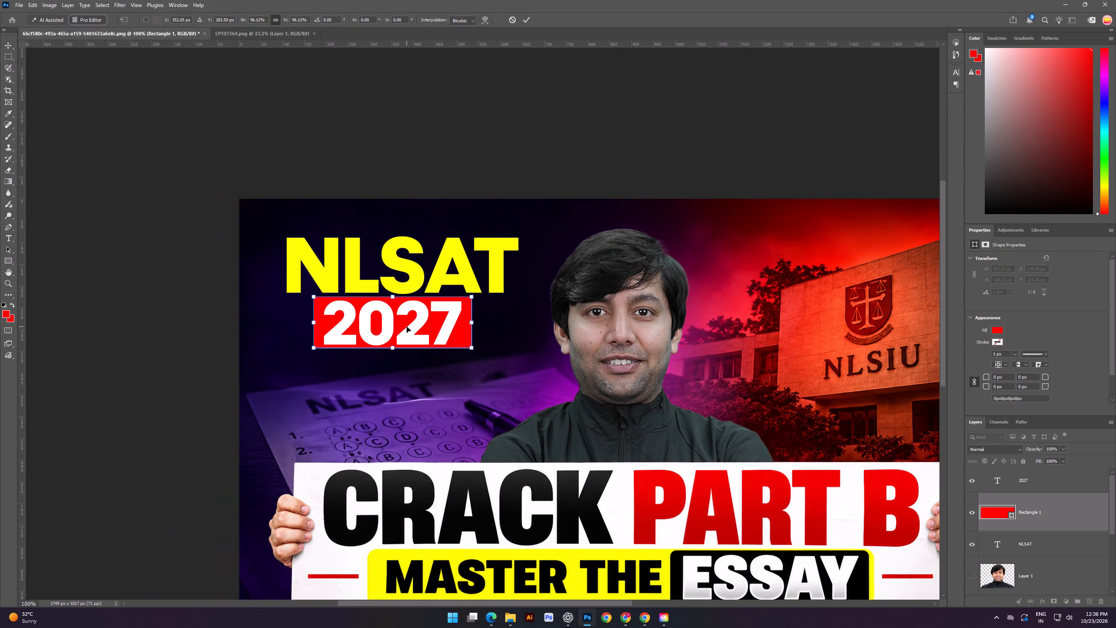
{"action": "left_click", "coordinate": [407, 327]}
Scale the 2027 text and its red rectangle together to about 77% and centre them beneath NLSAT.
{"action": "left_click", "coordinate": [1045, 485], "text": "shift"}
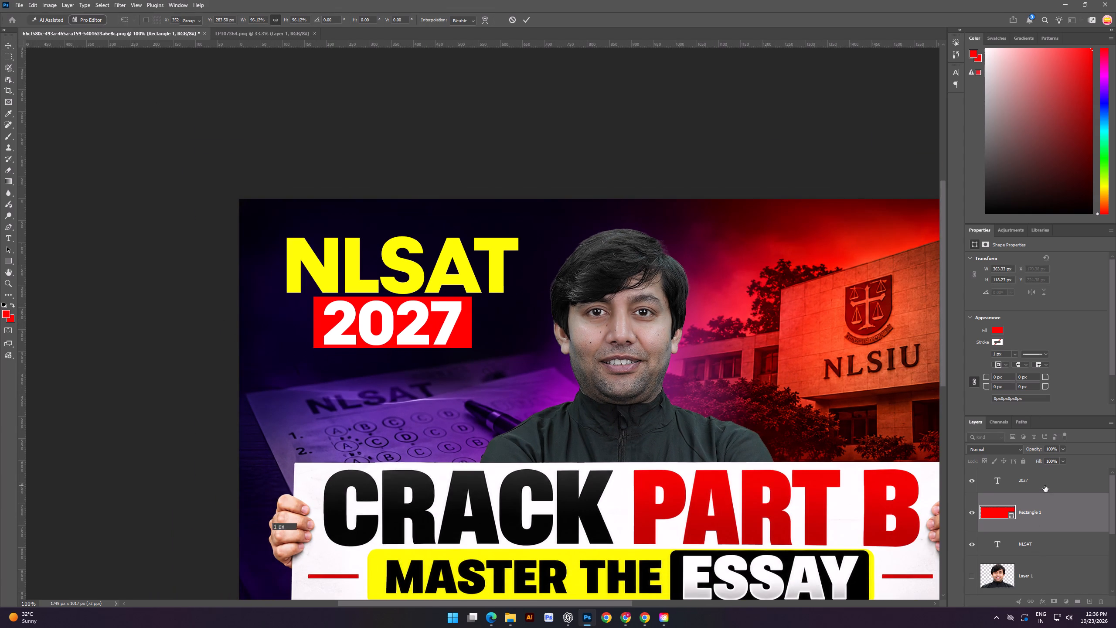
{"action": "key", "text": "ctrl+t"}
{"action": "scroll", "coordinate": [453, 396], "scroll_direction": "up", "scroll_amount": 5}
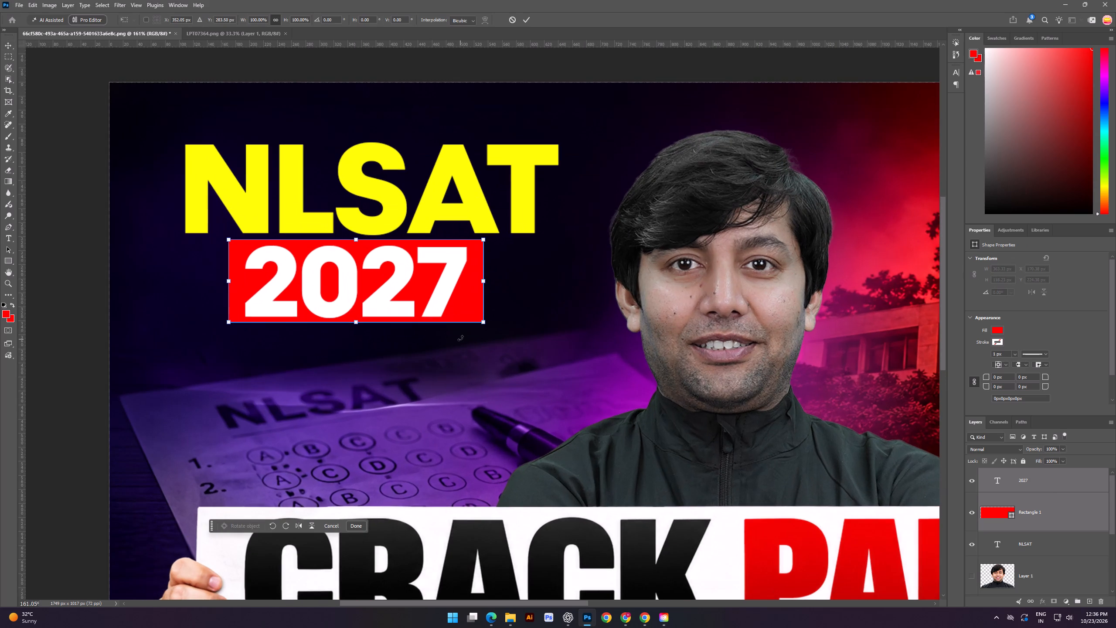
{"action": "left_click_drag", "start_coordinate": [485, 324], "coordinate": [470, 321]}
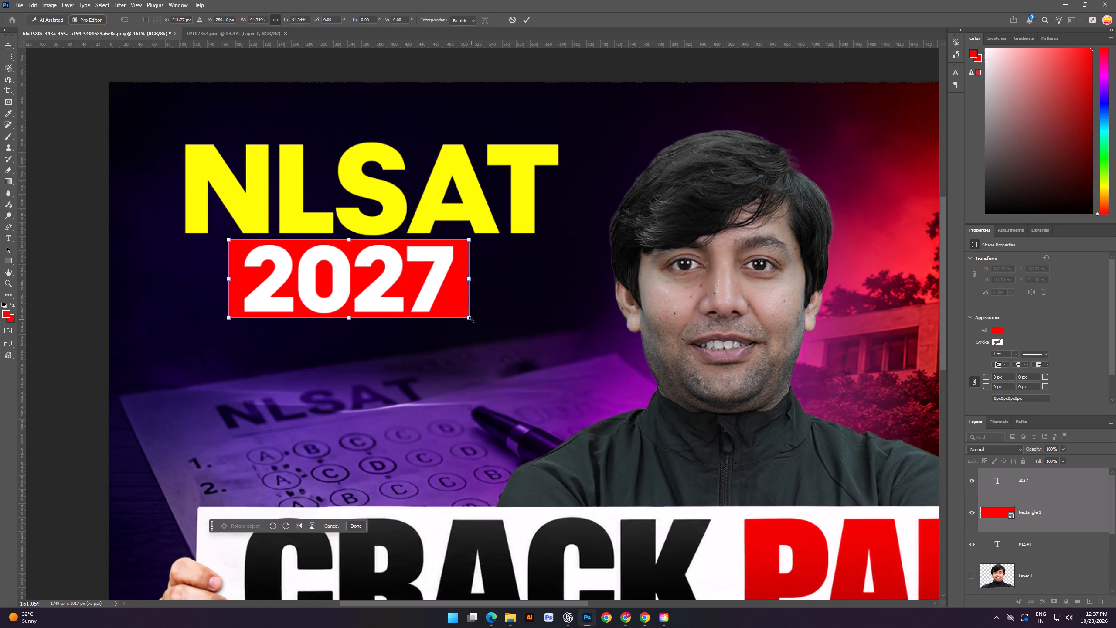
{"action": "left_click_drag", "start_coordinate": [472, 319], "coordinate": [447, 320], "text": "alt"}
{"action": "left_click_drag", "start_coordinate": [386, 293], "coordinate": [405, 291]}
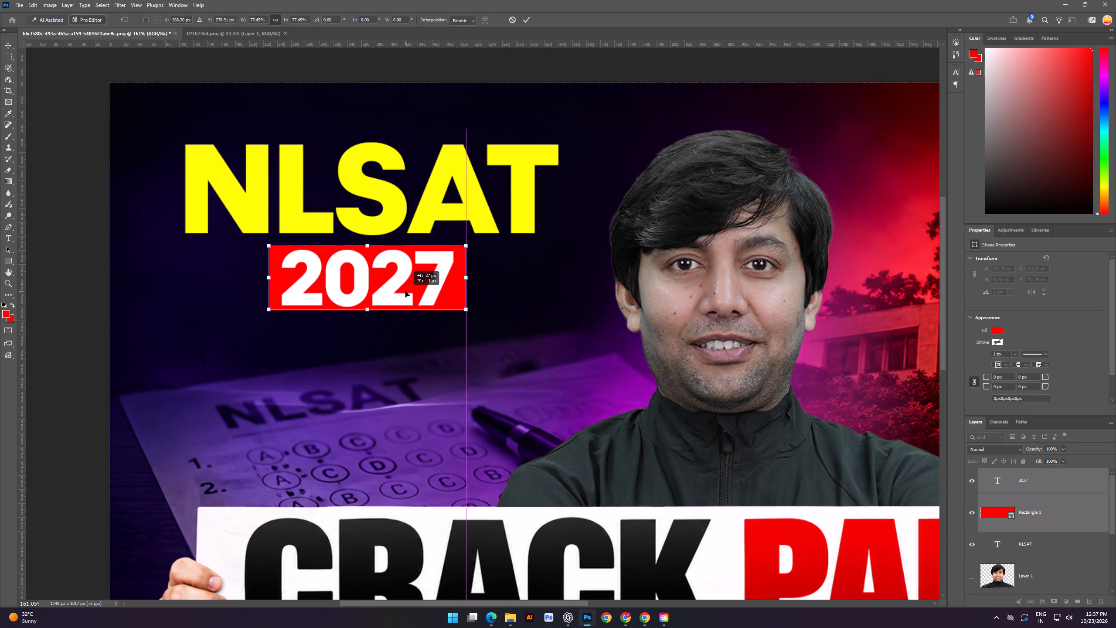
{"action": "left_click_drag", "start_coordinate": [405, 291], "coordinate": [401, 290]}
{"action": "left_click", "coordinate": [388, 229], "text": "alt"}
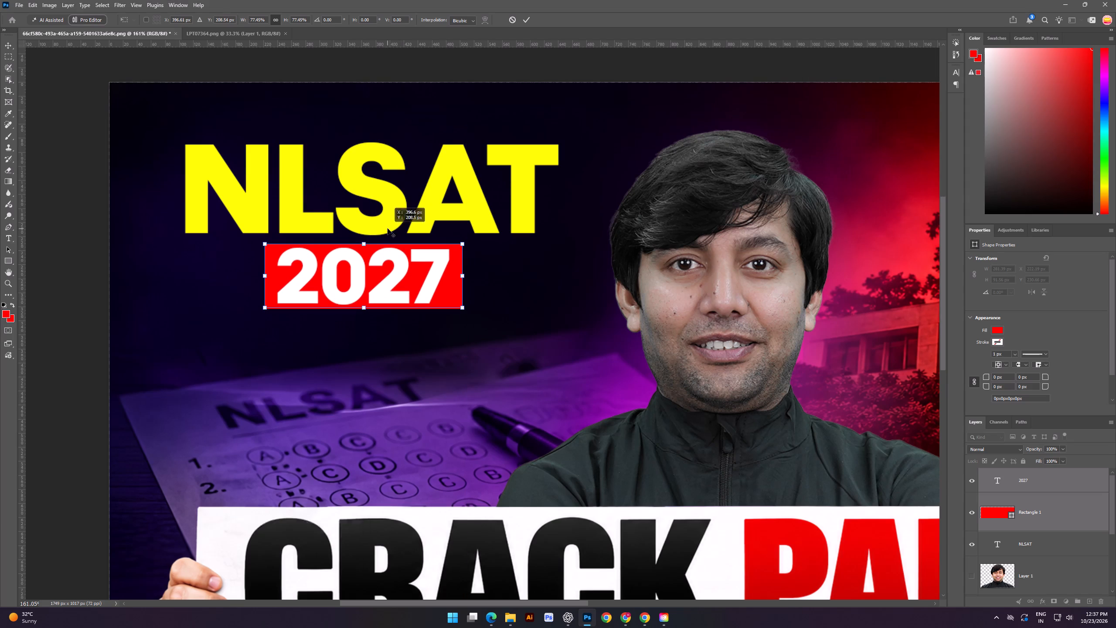
Transform NLSAT, 2027 and the red rectangle together, scaling to about 100.3% and shifting them slightly up and left, then deselect.
{"action": "left_click", "coordinate": [1020, 543], "text": "alt"}
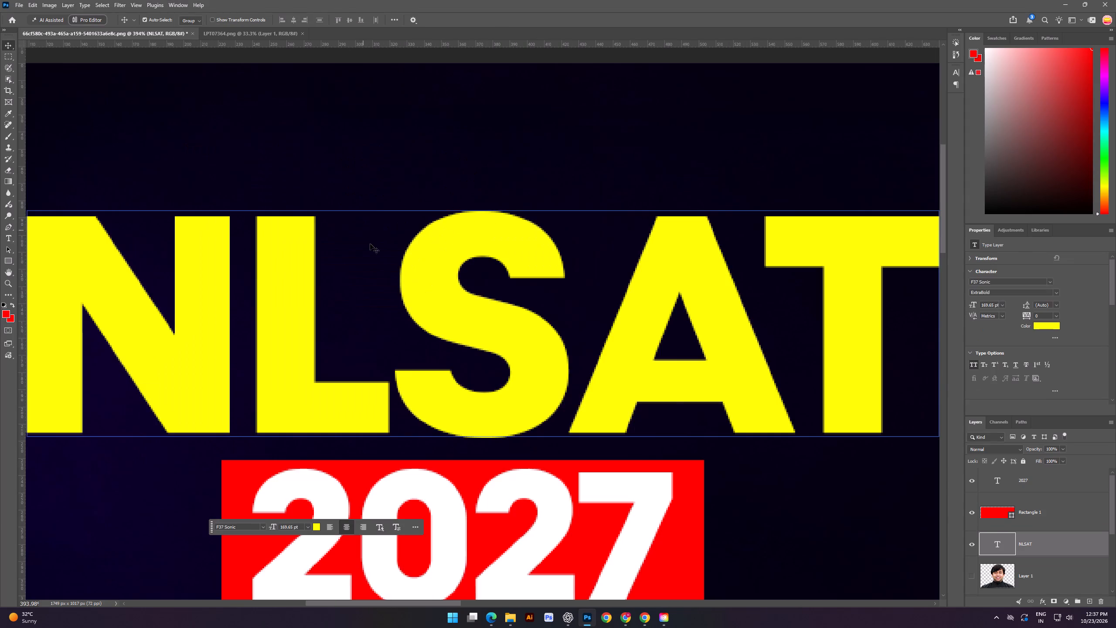
{"action": "scroll", "coordinate": [405, 302], "scroll_direction": "down", "scroll_amount": 11}
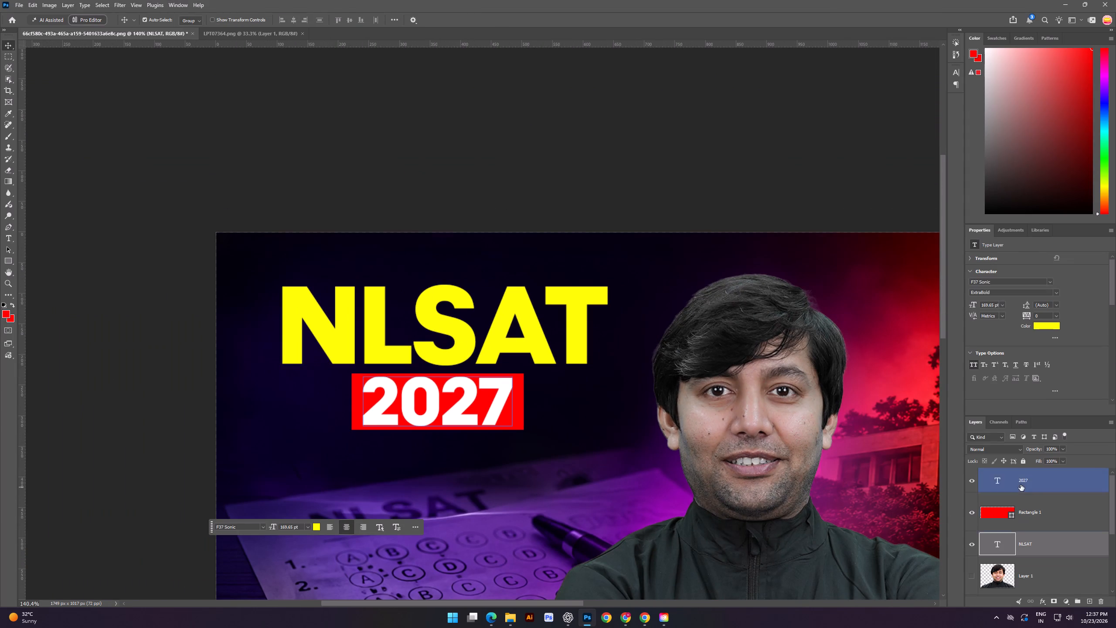
{"action": "left_click", "coordinate": [1021, 485]}
{"action": "left_click", "coordinate": [1046, 538], "text": "shift"}
{"action": "key", "text": "ctrl+t"}
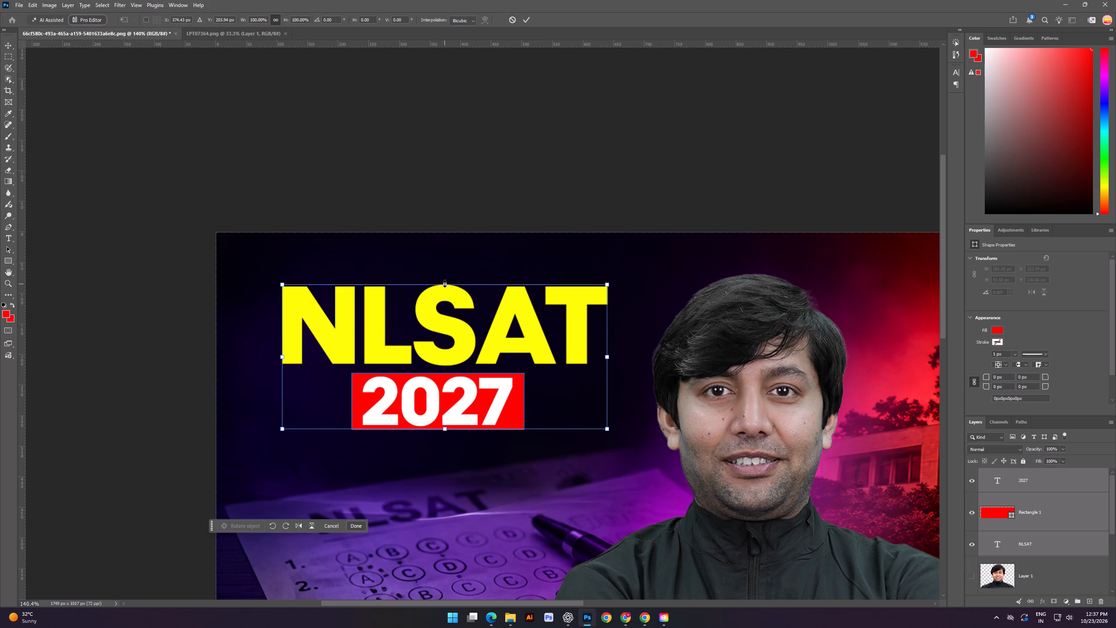
{"action": "left_click_drag", "start_coordinate": [445, 283], "coordinate": [450, 285]}
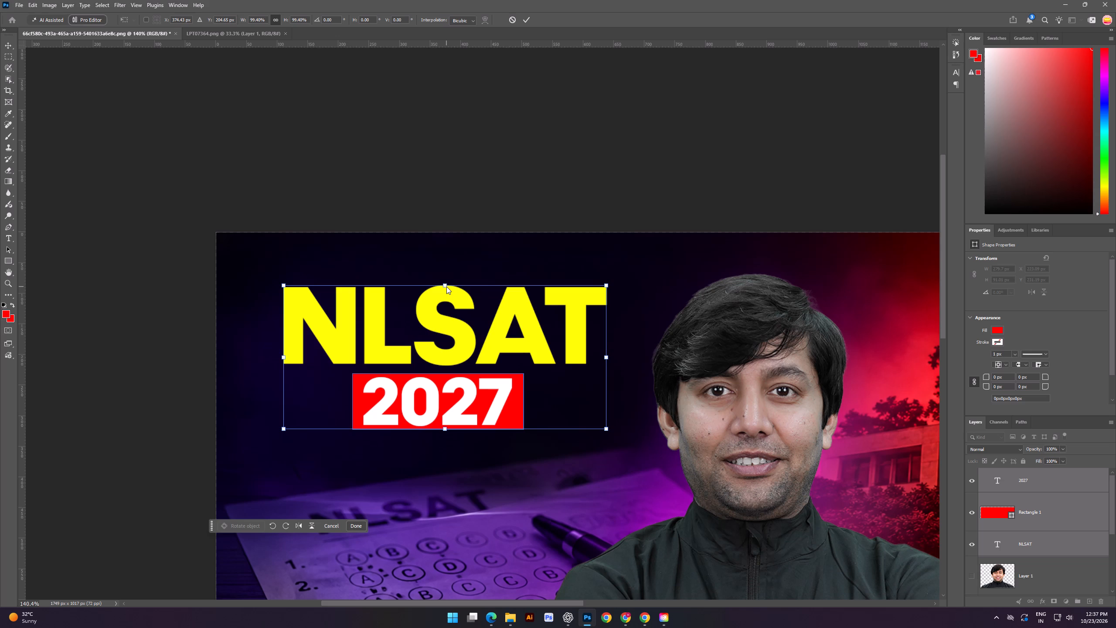
{"action": "left_click_drag", "start_coordinate": [445, 286], "coordinate": [453, 287]}
{"action": "left_click", "coordinate": [445, 285]}
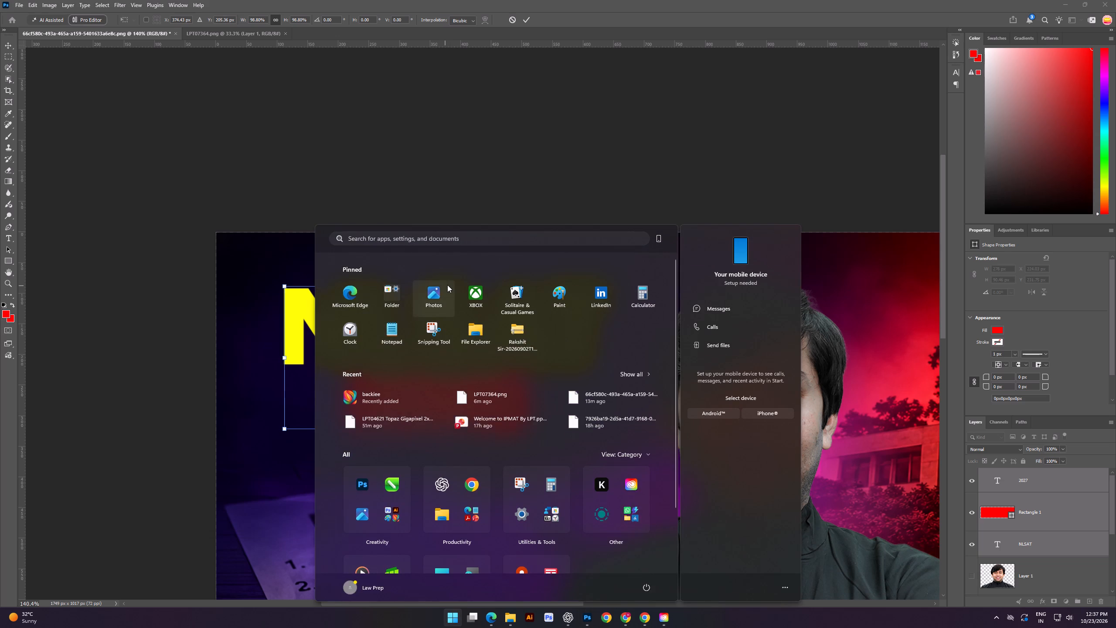
{"action": "left_click_drag", "start_coordinate": [446, 286], "coordinate": [453, 286]}
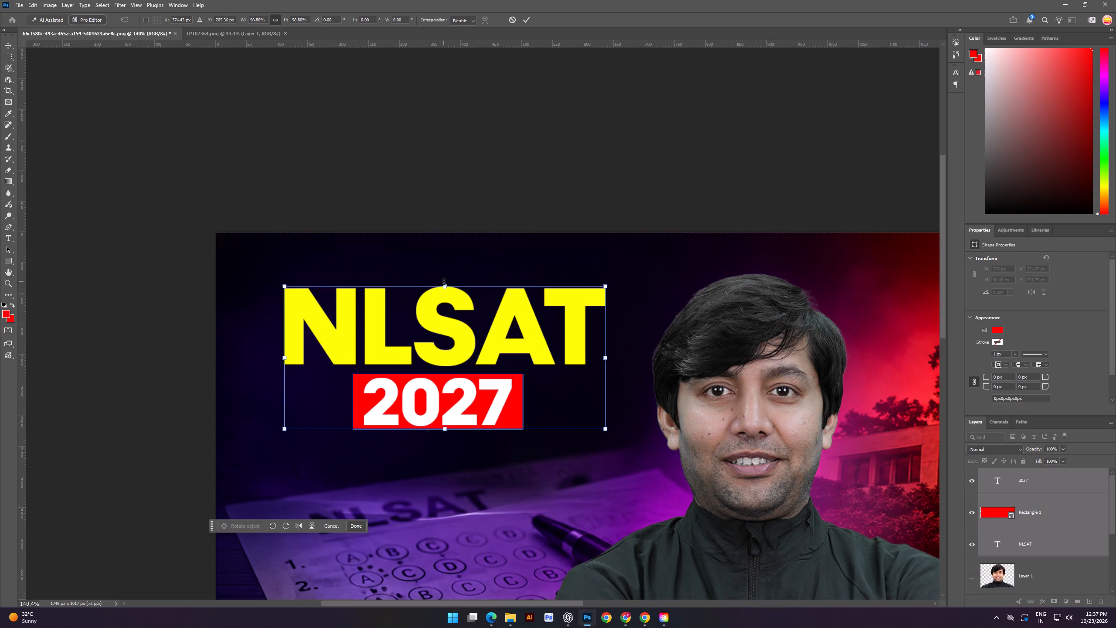
{"action": "left_click_drag", "start_coordinate": [444, 275], "coordinate": [449, 276]}
{"action": "key", "text": "ctrl+z"}
{"action": "left_click_drag", "start_coordinate": [605, 287], "coordinate": [609, 283]}
{"action": "left_click_drag", "start_coordinate": [476, 339], "coordinate": [473, 339]}
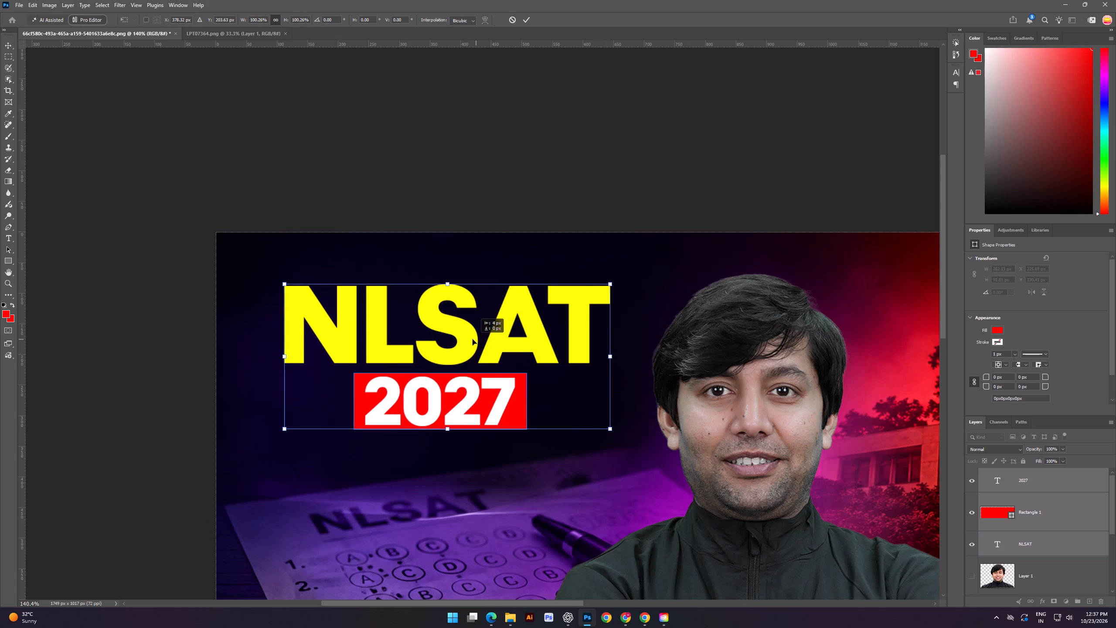
{"action": "left_click_drag", "start_coordinate": [473, 339], "coordinate": [469, 337]}
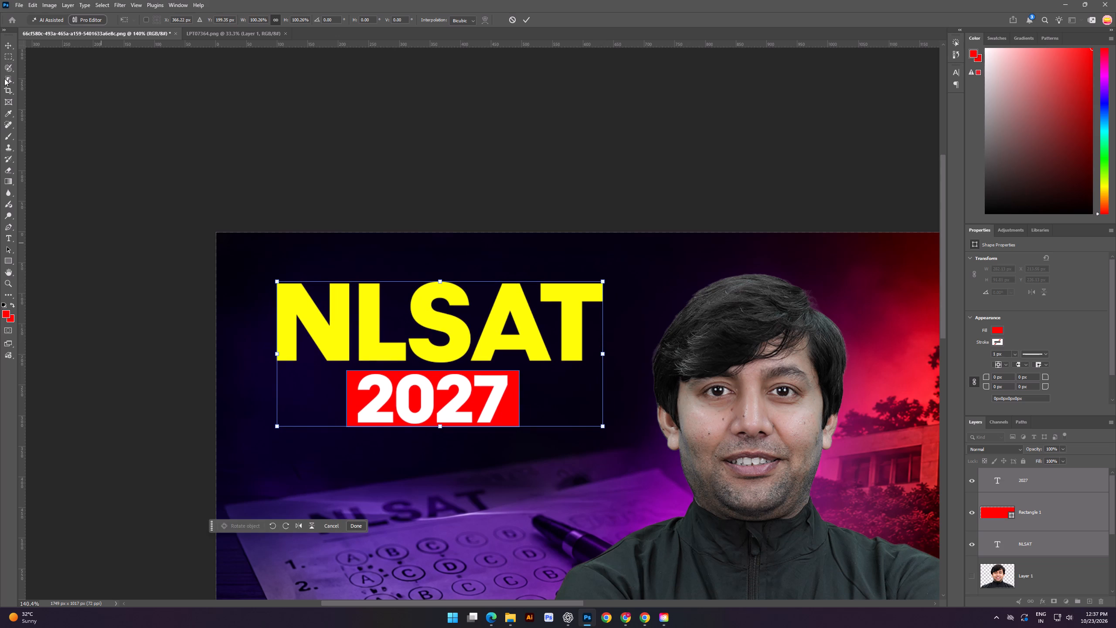
{"action": "left_click", "coordinate": [7, 44]}
{"action": "left_click", "coordinate": [259, 104]}
Add Outer Glow and Drop Shadow effects to the NLSAT text layer.
{"action": "scroll", "coordinate": [480, 166], "scroll_direction": "down", "scroll_amount": 9}
{"action": "scroll", "coordinate": [473, 234], "scroll_direction": "down", "scroll_amount": 3}
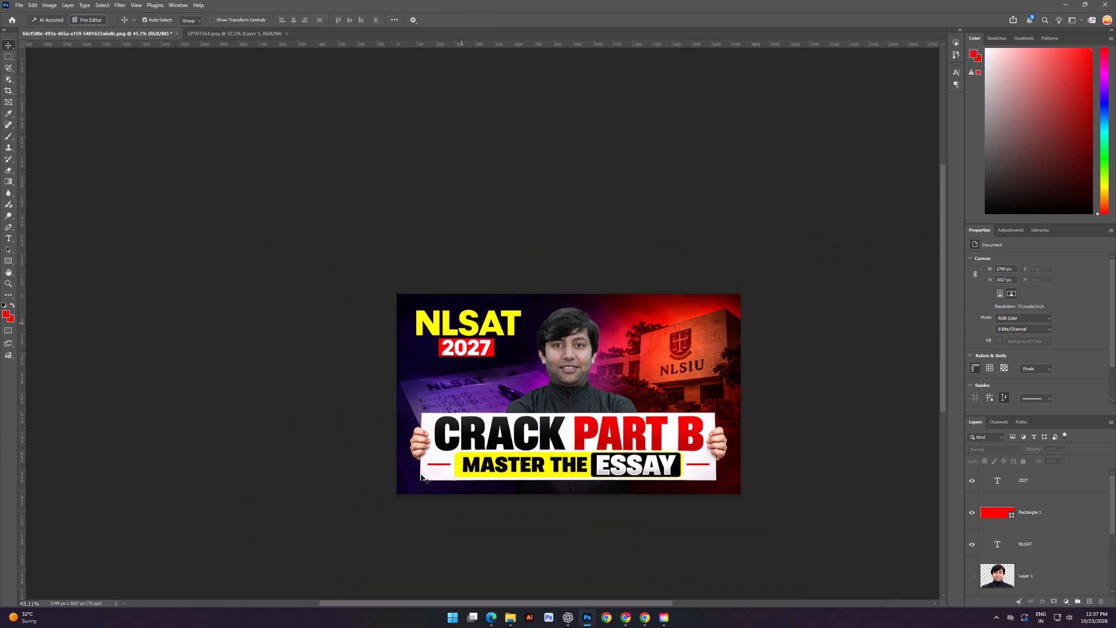
{"action": "scroll", "coordinate": [418, 232], "scroll_direction": "down", "scroll_amount": 5, "text": "alt"}
{"action": "scroll", "coordinate": [555, 150], "scroll_direction": "up", "scroll_amount": 6}
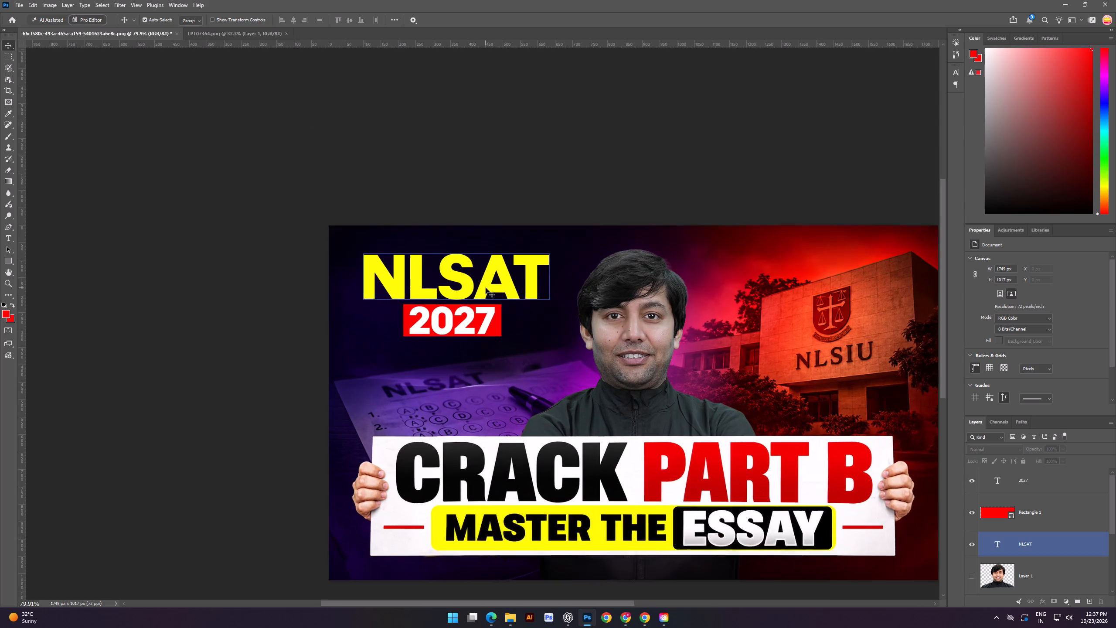
{"action": "scroll", "coordinate": [486, 288], "scroll_direction": "up", "scroll_amount": 1}
{"action": "left_click", "coordinate": [499, 277]}
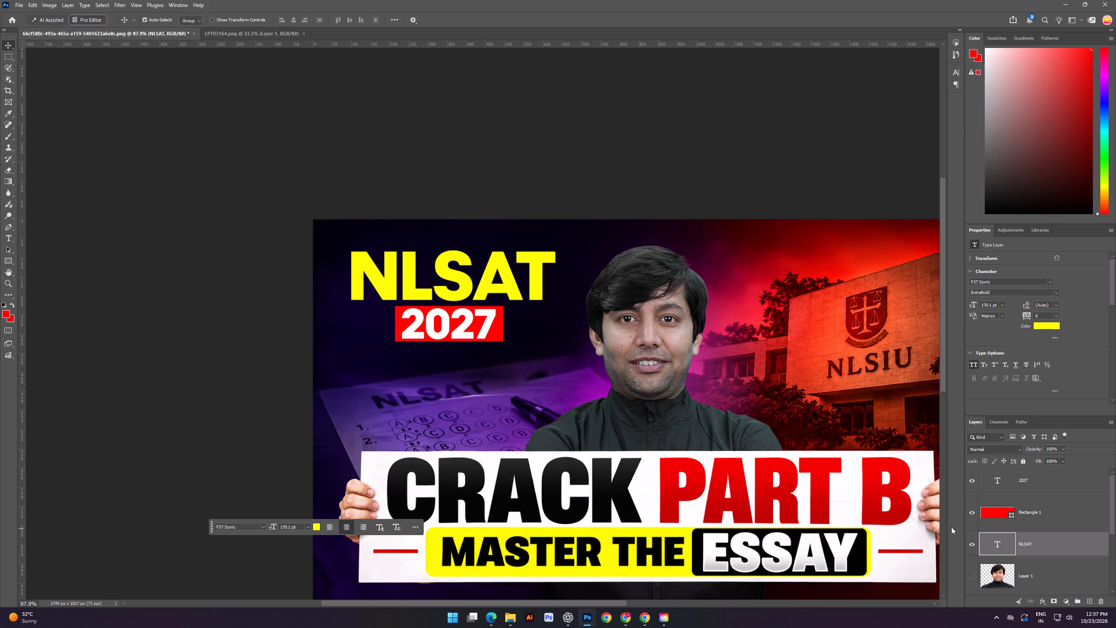
{"action": "double_click", "coordinate": [1044, 546]}
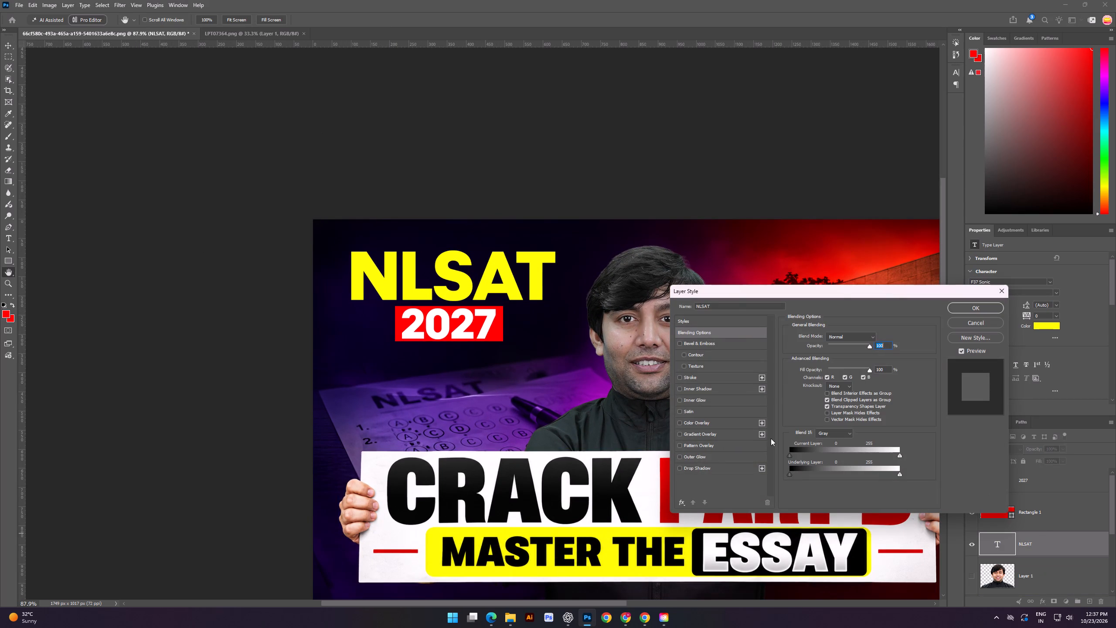
{"action": "left_click", "coordinate": [701, 463]}
{"action": "left_click", "coordinate": [708, 468]}
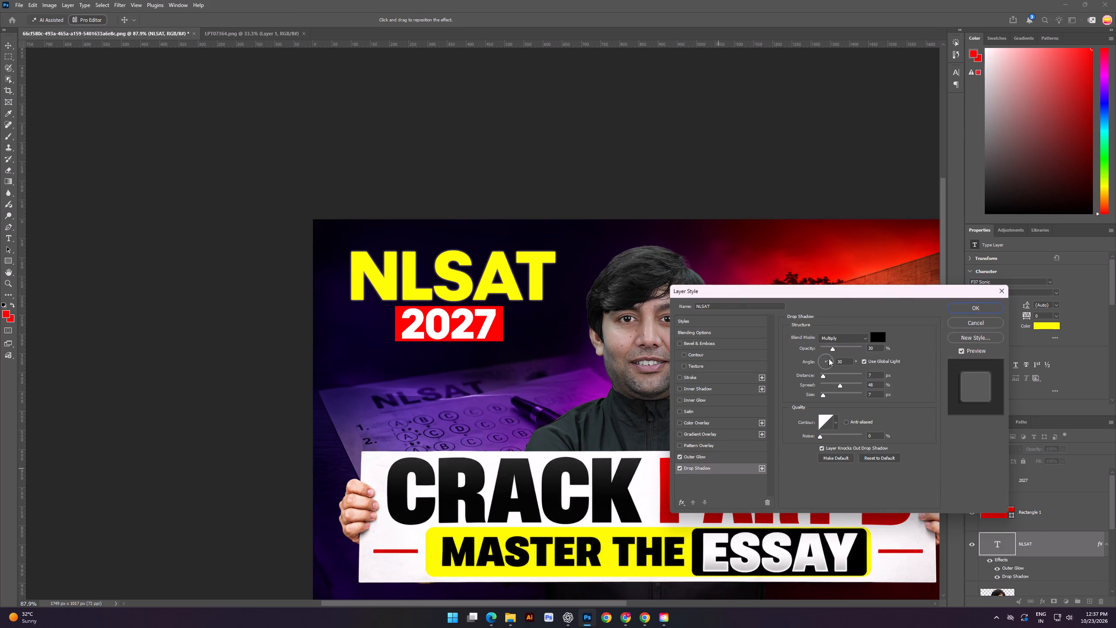
Set the NLSAT drop shadow to 90% opacity, about -149° angle and 41 px distance, apply the style and deselect.
{"action": "left_click_drag", "start_coordinate": [837, 345], "coordinate": [858, 345]}
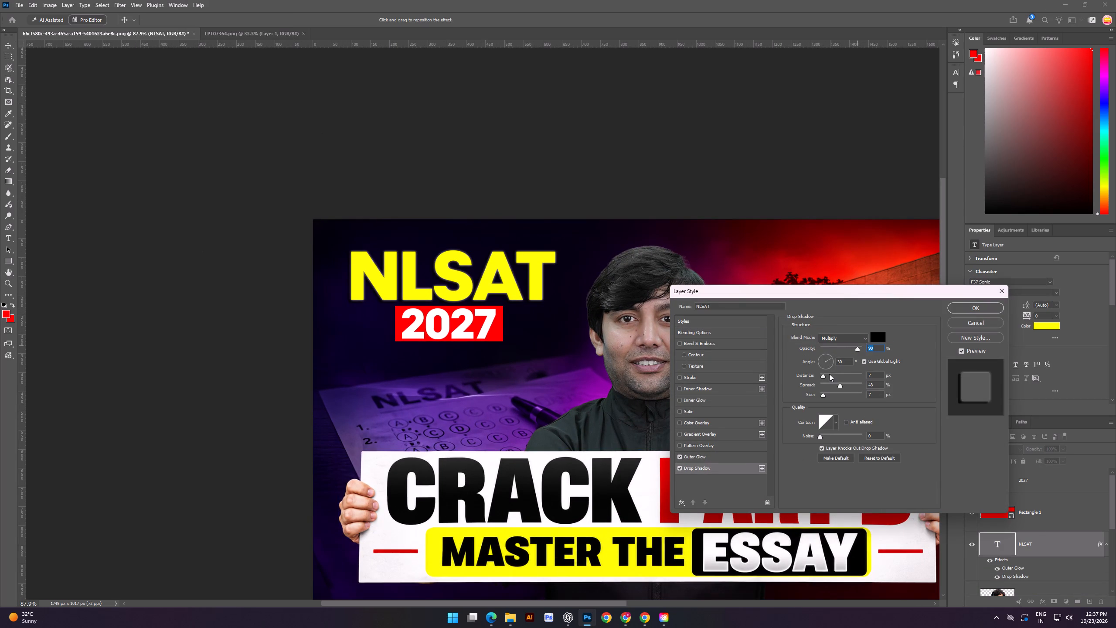
{"action": "left_click_drag", "start_coordinate": [830, 374], "coordinate": [838, 375]}
{"action": "left_click_drag", "start_coordinate": [827, 363], "coordinate": [831, 362]}
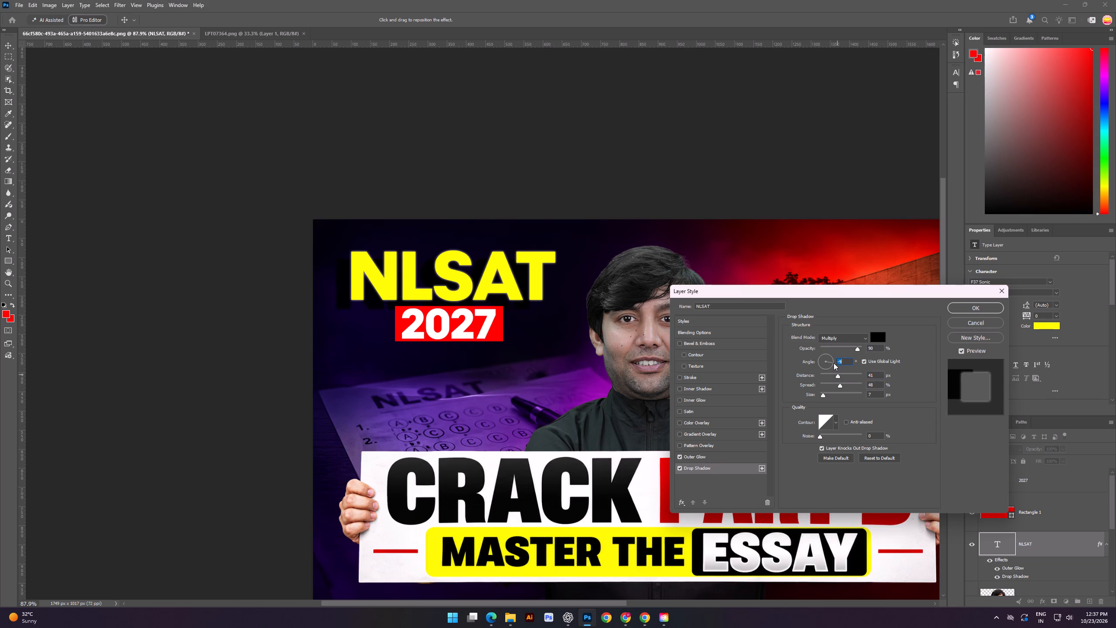
{"action": "left_click", "coordinate": [834, 363]}
{"action": "left_click_drag", "start_coordinate": [829, 366], "coordinate": [812, 370]}
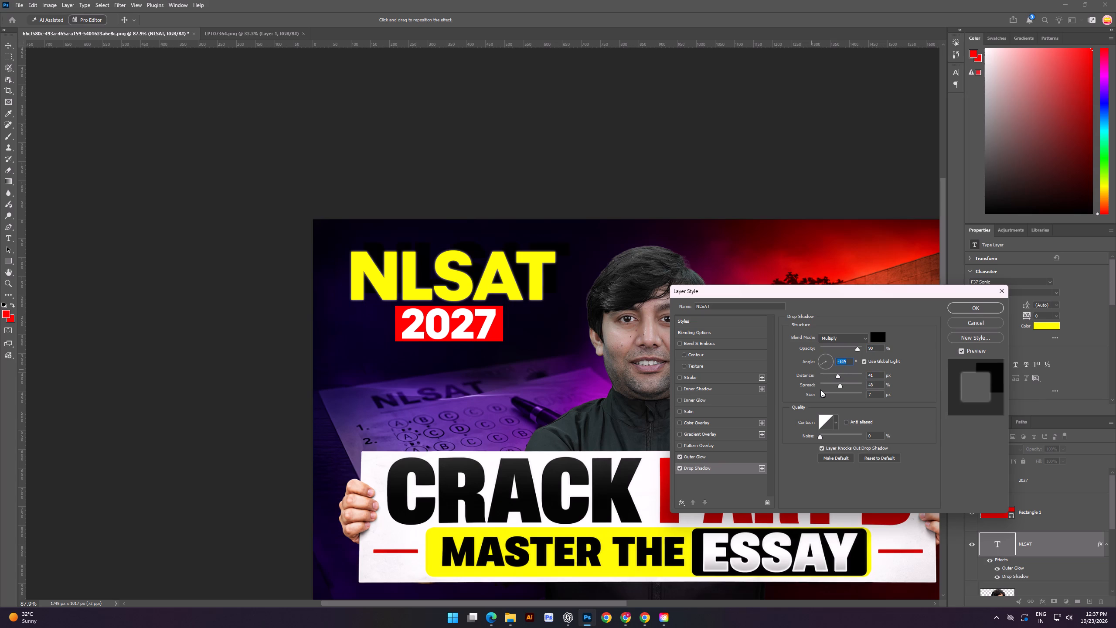
{"action": "left_click", "coordinate": [989, 308]}
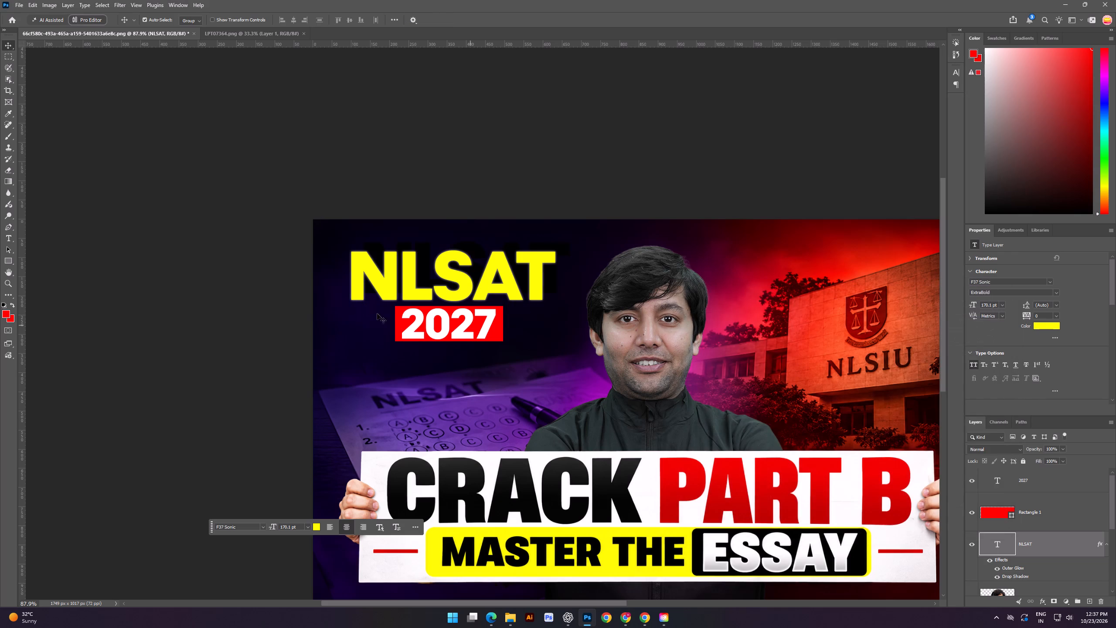
{"action": "left_click", "coordinate": [8, 38]}
{"action": "left_click", "coordinate": [111, 183]}
Turn off the Outer Glow effect on the NLSAT text layer.
{"action": "scroll", "coordinate": [384, 253], "scroll_direction": "down", "scroll_amount": 4}
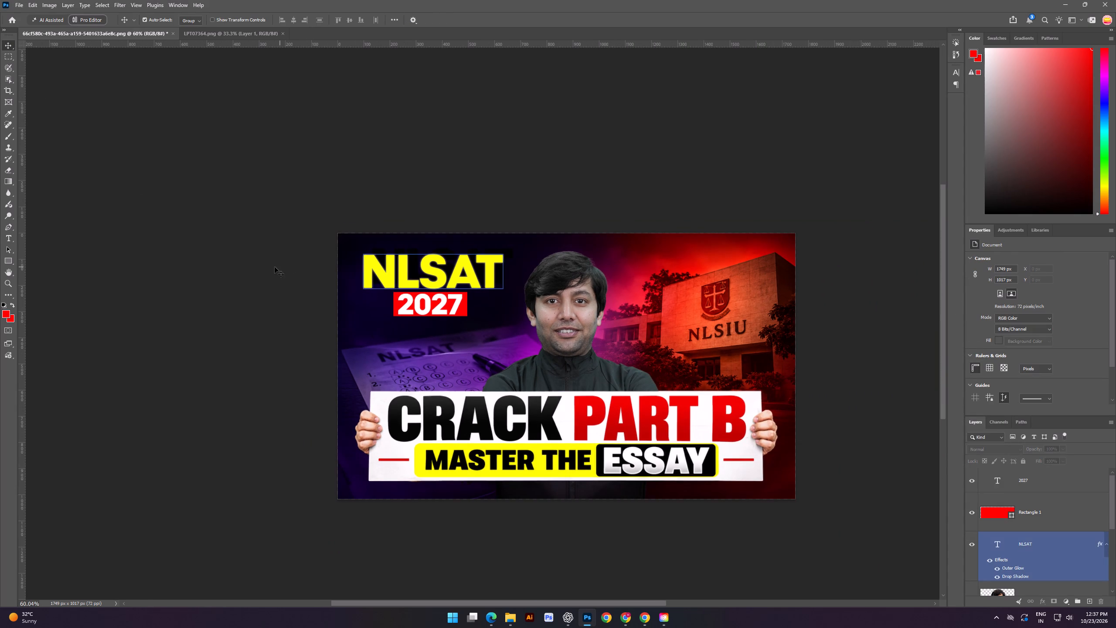
{"action": "double_click", "coordinate": [1013, 569]}
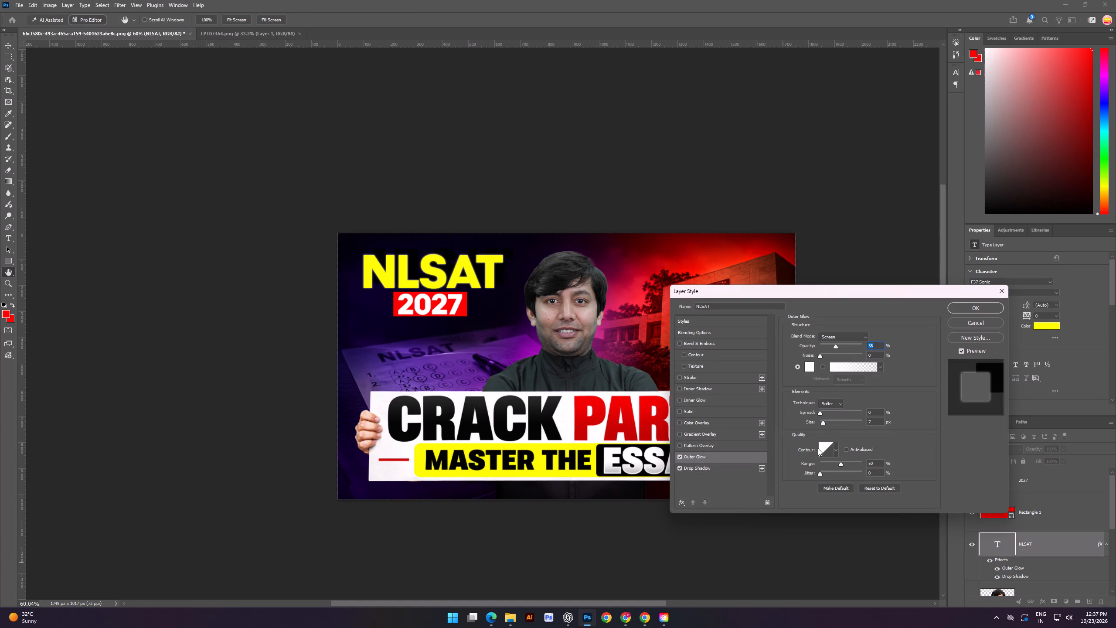
{"action": "left_click", "coordinate": [716, 470]}
{"action": "left_click", "coordinate": [676, 456]}
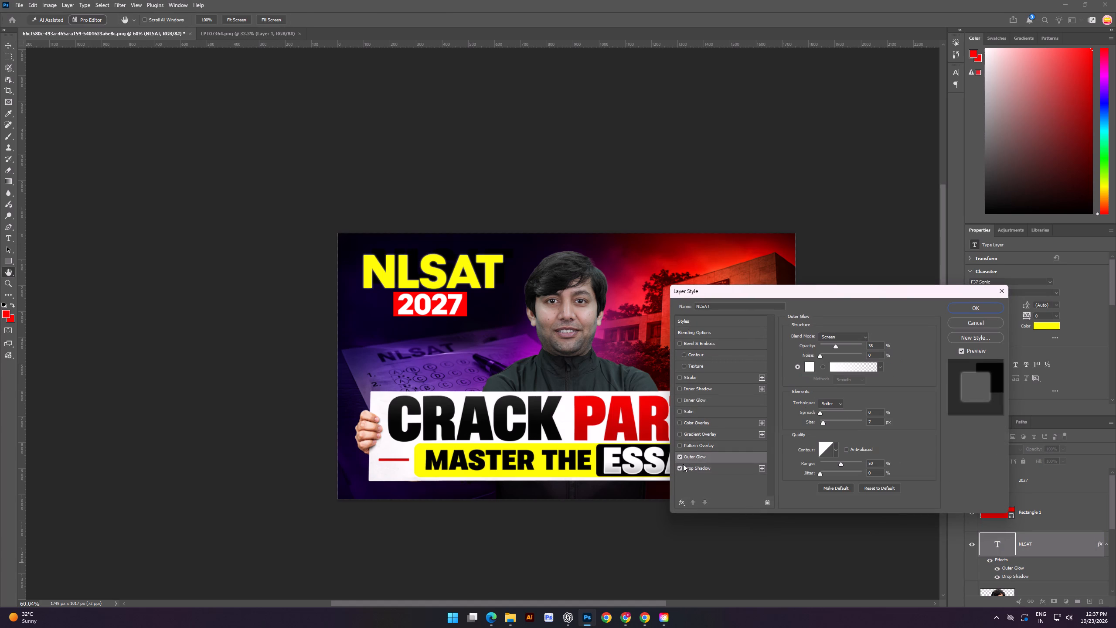
{"action": "left_click", "coordinate": [677, 457]}
Soften the NLSAT drop shadow to 61% opacity and 15 px distance with a lower spread, and apply the style.
{"action": "left_click", "coordinate": [700, 469]}
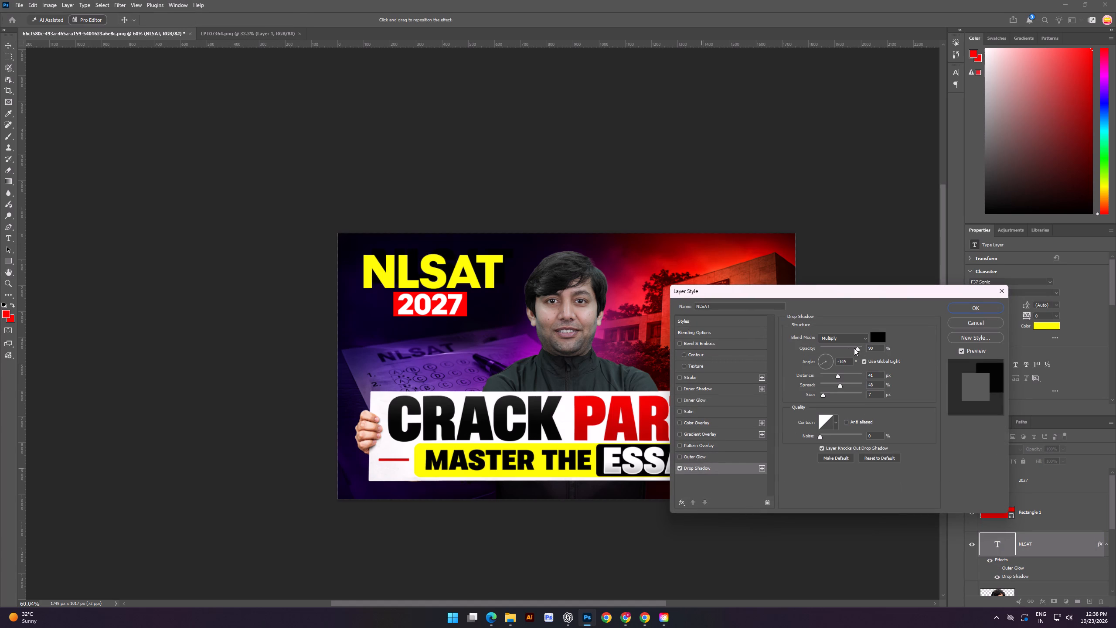
{"action": "left_click", "coordinate": [847, 349]}
{"action": "left_click", "coordinate": [827, 375]}
{"action": "left_click", "coordinate": [828, 380]}
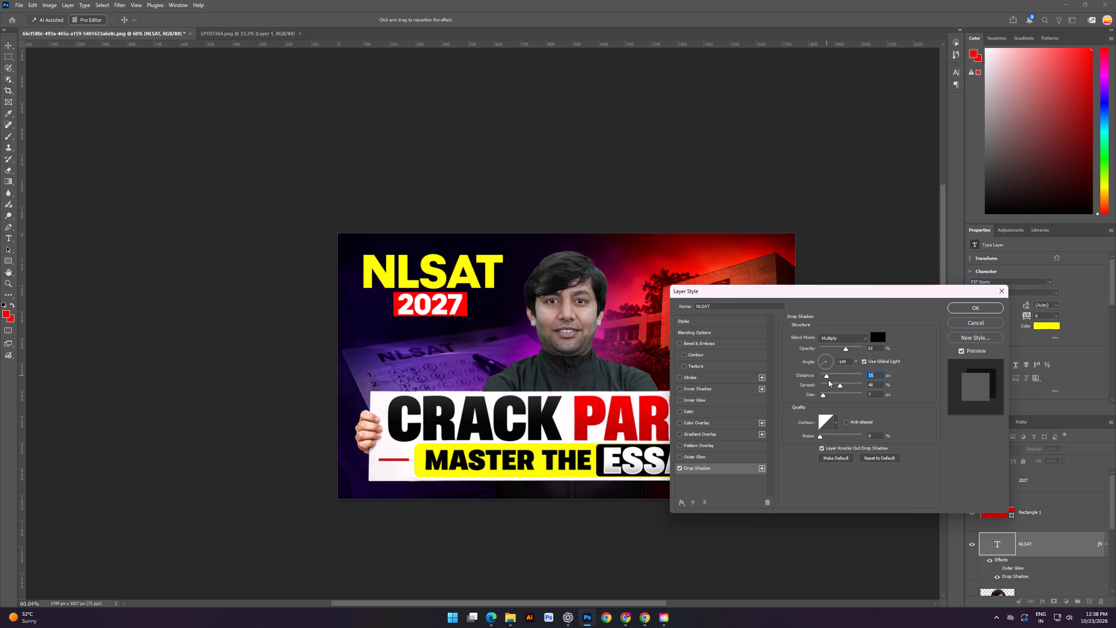
{"action": "left_click", "coordinate": [834, 386]}
{"action": "left_click", "coordinate": [977, 306]}
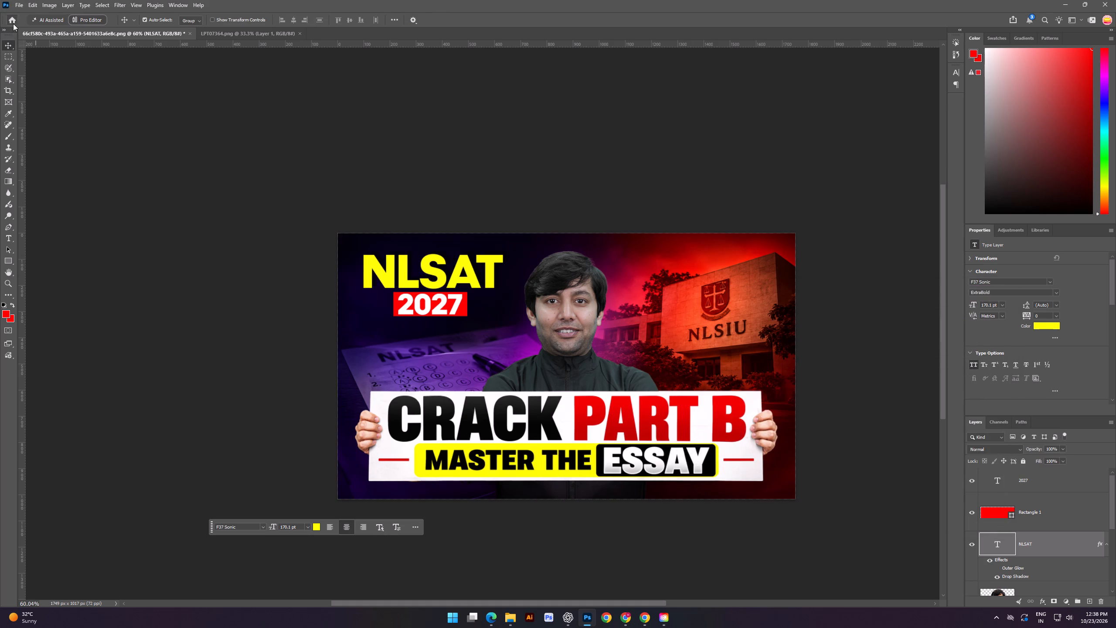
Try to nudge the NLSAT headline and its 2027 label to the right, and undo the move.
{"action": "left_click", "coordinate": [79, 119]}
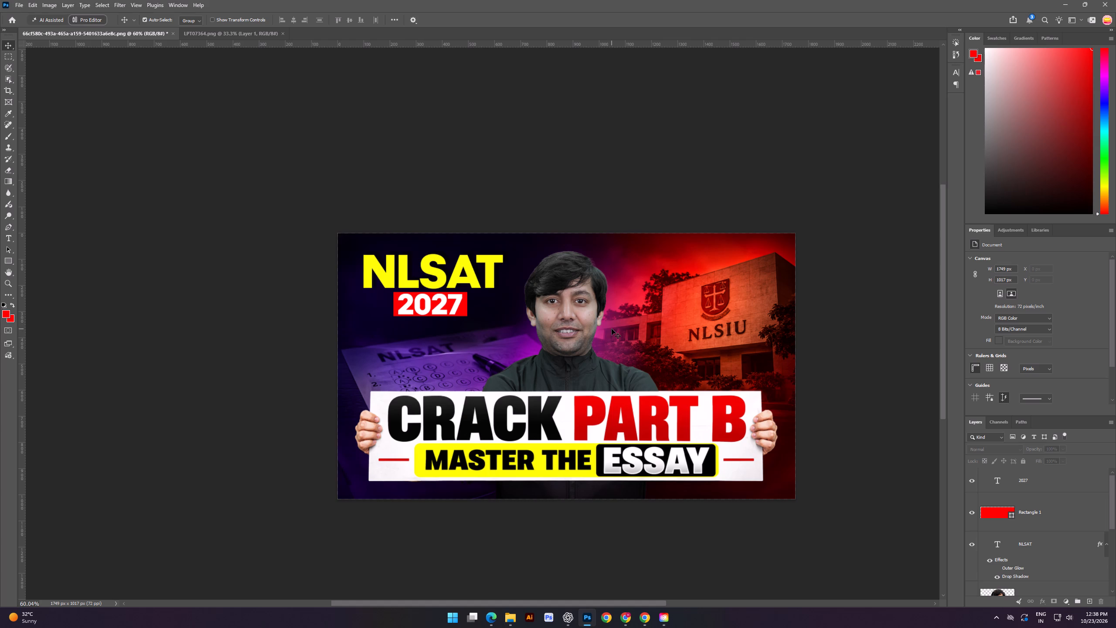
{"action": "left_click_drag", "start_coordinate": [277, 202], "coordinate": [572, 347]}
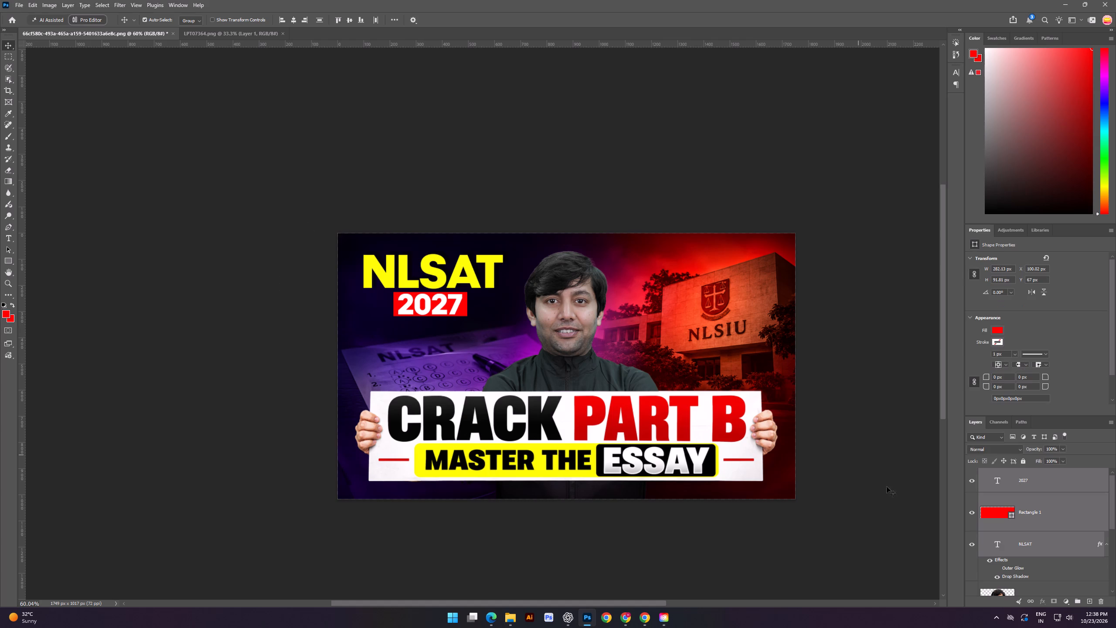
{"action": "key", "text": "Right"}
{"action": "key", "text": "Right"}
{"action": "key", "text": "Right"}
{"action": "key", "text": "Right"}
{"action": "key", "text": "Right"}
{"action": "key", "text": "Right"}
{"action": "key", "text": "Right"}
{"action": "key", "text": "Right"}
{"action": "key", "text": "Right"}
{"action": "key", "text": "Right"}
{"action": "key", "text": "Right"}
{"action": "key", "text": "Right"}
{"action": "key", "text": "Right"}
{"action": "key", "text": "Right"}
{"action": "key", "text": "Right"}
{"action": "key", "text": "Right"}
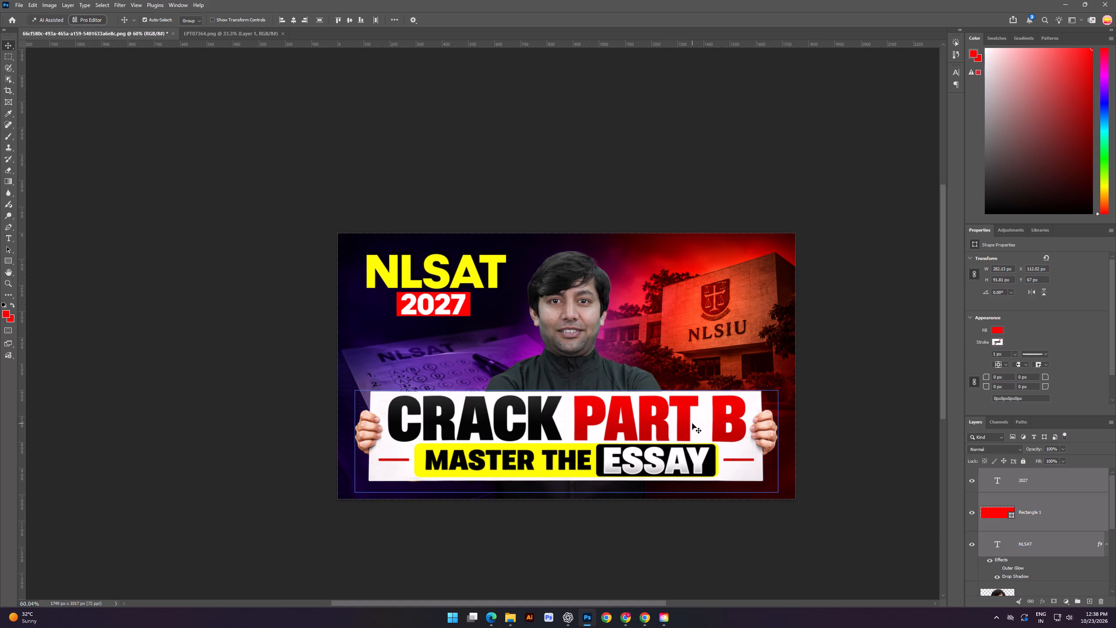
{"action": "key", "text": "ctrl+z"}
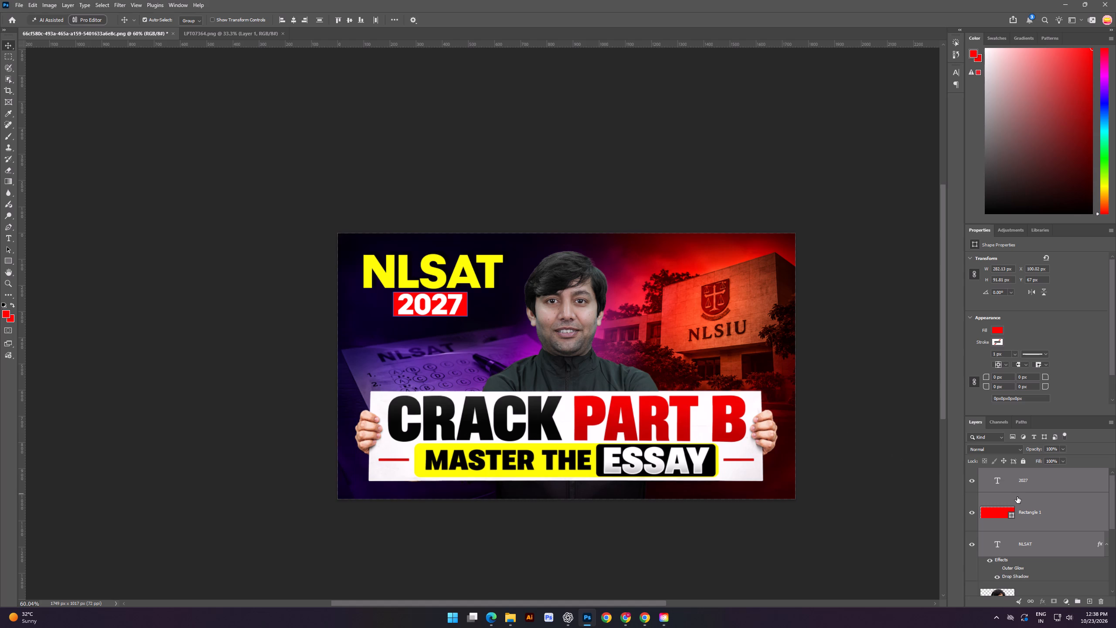
Move the 2027, Rectangle 1 and NLSAT layers together about 25 px right and 10 px down, and deselect.
{"action": "scroll", "coordinate": [1017, 498], "scroll_direction": "down", "scroll_amount": 1}
{"action": "scroll", "coordinate": [1017, 498], "scroll_direction": "up", "scroll_amount": 2}
{"action": "left_click", "coordinate": [1035, 485]}
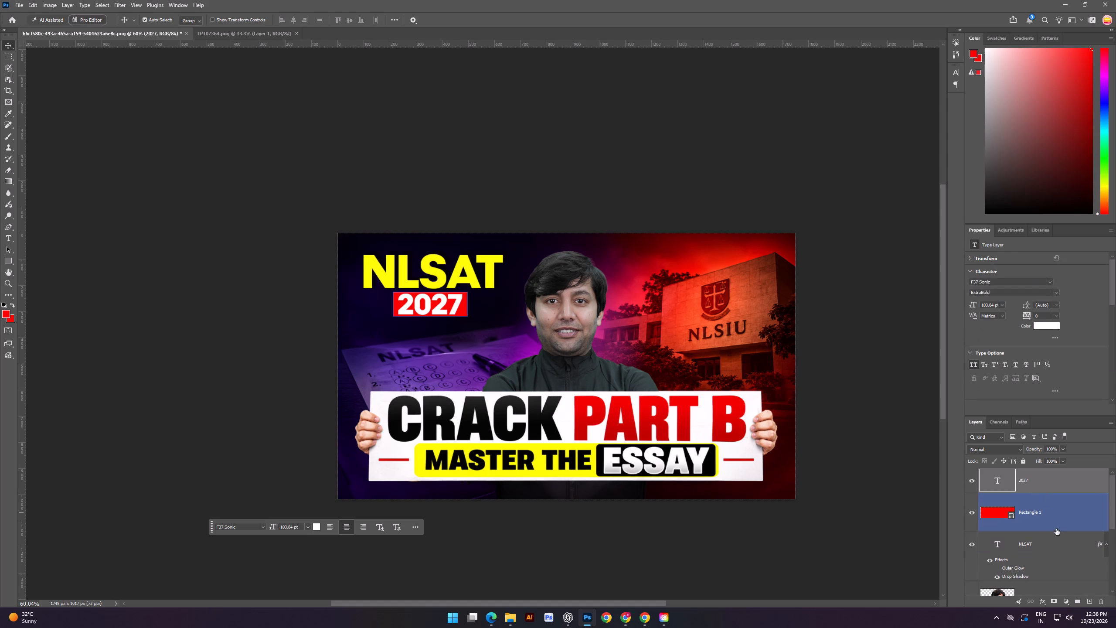
{"action": "left_click", "coordinate": [1055, 538], "text": "shift"}
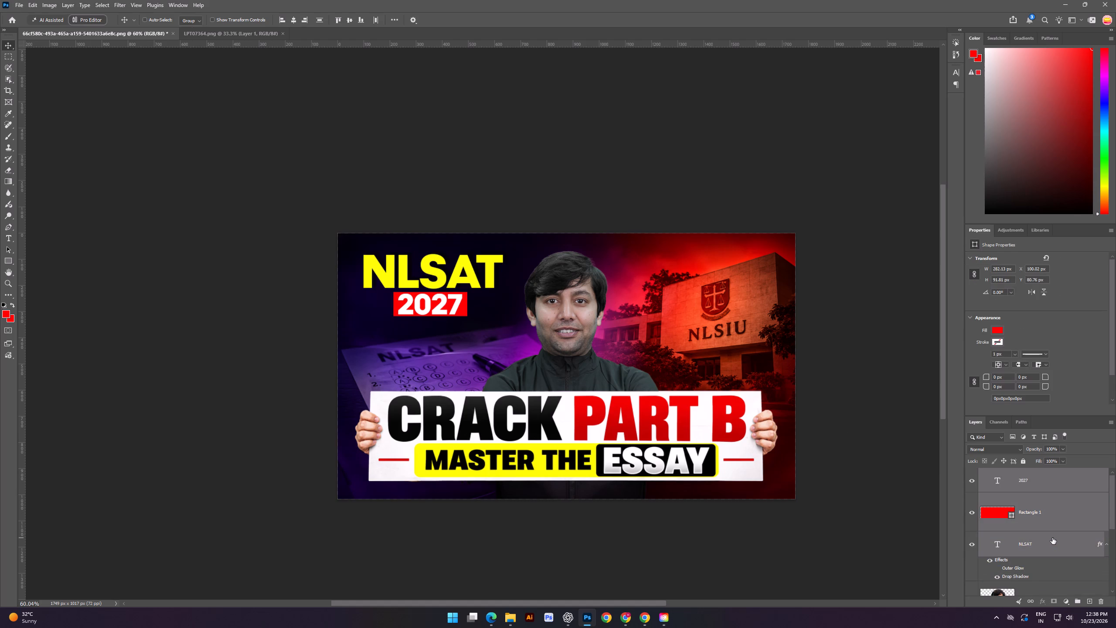
{"action": "key", "text": "ctrl+t"}
{"action": "key", "text": "Right"}
{"action": "key", "text": "Right"}
{"action": "key", "text": "Right"}
{"action": "key", "text": "Right"}
{"action": "key", "text": "Right"}
{"action": "key", "text": "Right"}
{"action": "key", "text": "Right"}
{"action": "key", "text": "Right"}
{"action": "key", "text": "Right"}
{"action": "key", "text": "Right"}
{"action": "key", "text": "Right"}
{"action": "key", "text": "Right"}
{"action": "key", "text": "Right"}
{"action": "key", "text": "Right"}
{"action": "key", "text": "Right"}
{"action": "key", "text": "Right"}
{"action": "key", "text": "Right"}
{"action": "key", "text": "Right"}
{"action": "key", "text": "Right"}
{"action": "key", "text": "Right"}
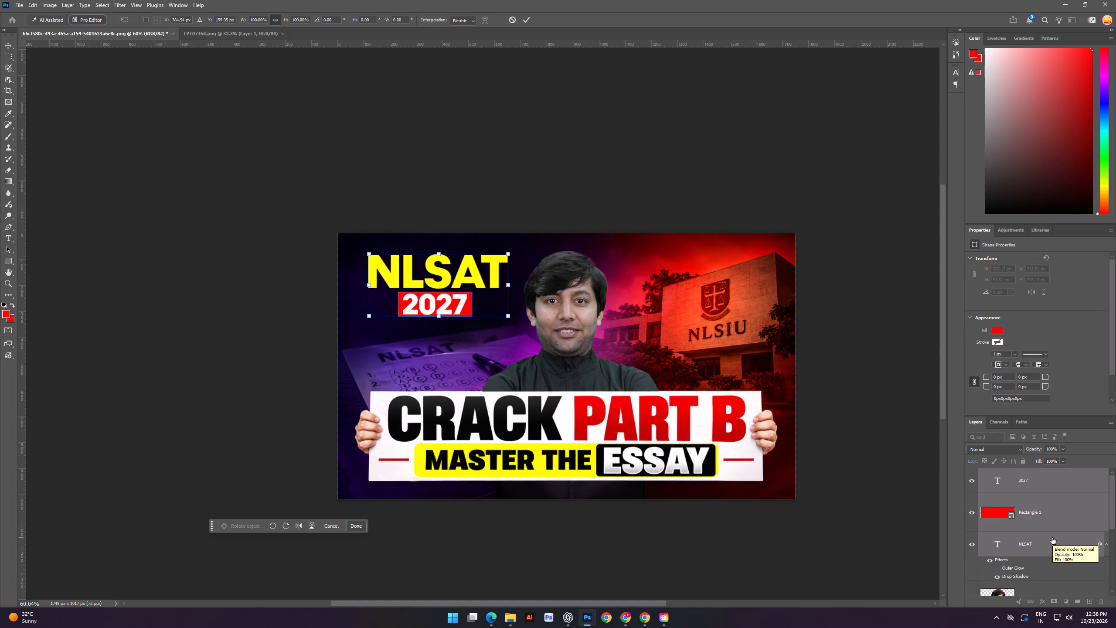
{"action": "key", "text": "Down"}
{"action": "key", "text": "Down"}
{"action": "key", "text": "Down"}
{"action": "key", "text": "Down"}
{"action": "key", "text": "Left"}
{"action": "key", "text": "Left"}
{"action": "key", "text": "Left"}
{"action": "key", "text": "Down"}
{"action": "key", "text": "Down"}
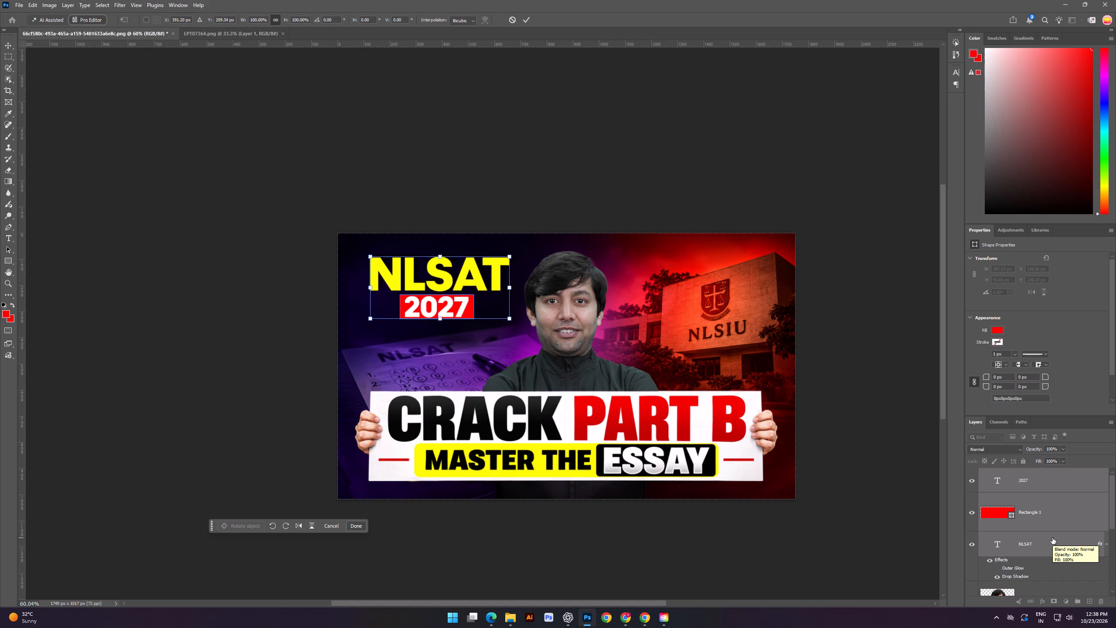
{"action": "left_click", "coordinate": [10, 43]}
{"action": "left_click", "coordinate": [142, 212]}
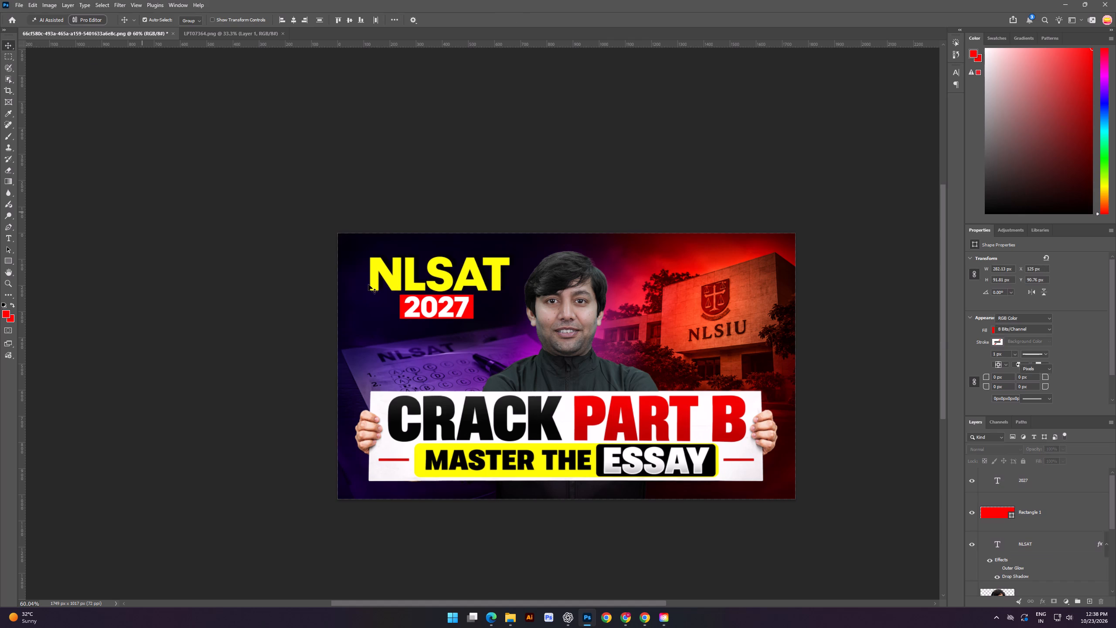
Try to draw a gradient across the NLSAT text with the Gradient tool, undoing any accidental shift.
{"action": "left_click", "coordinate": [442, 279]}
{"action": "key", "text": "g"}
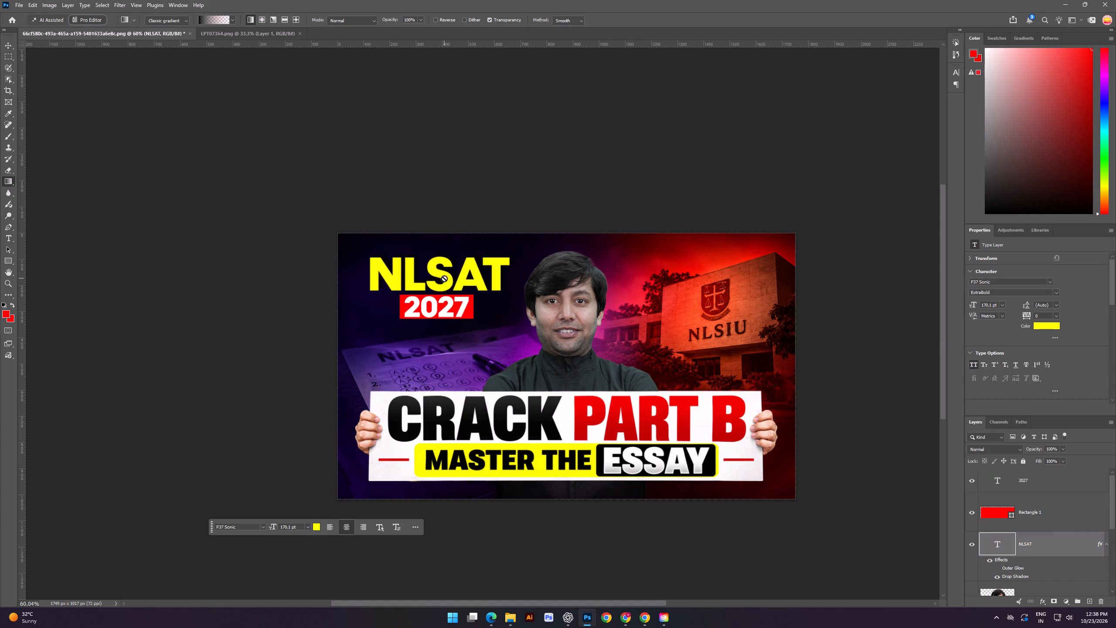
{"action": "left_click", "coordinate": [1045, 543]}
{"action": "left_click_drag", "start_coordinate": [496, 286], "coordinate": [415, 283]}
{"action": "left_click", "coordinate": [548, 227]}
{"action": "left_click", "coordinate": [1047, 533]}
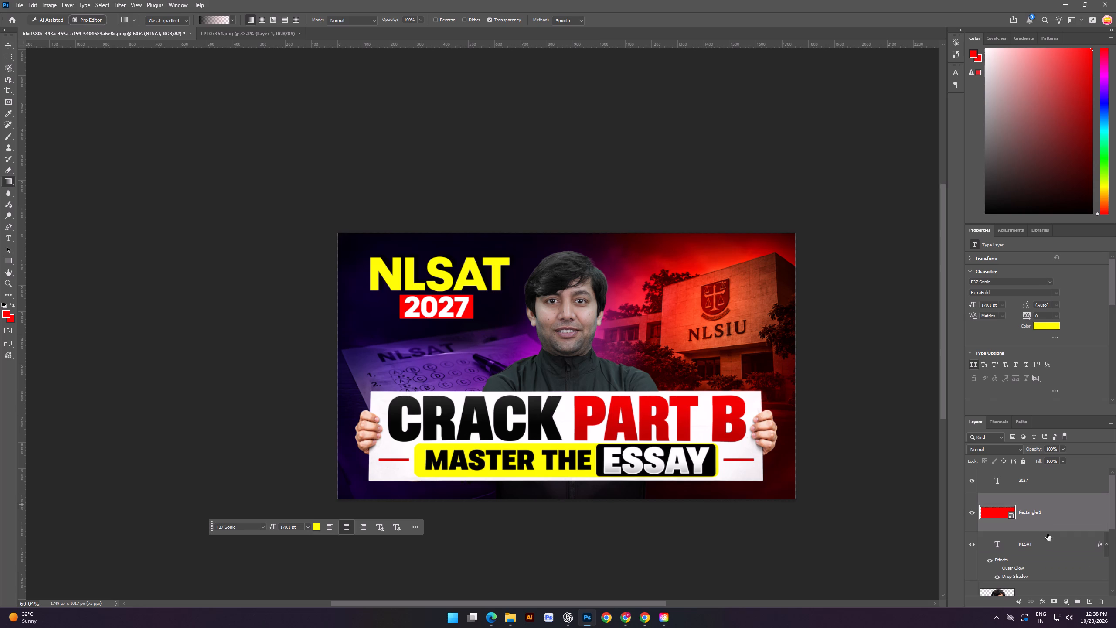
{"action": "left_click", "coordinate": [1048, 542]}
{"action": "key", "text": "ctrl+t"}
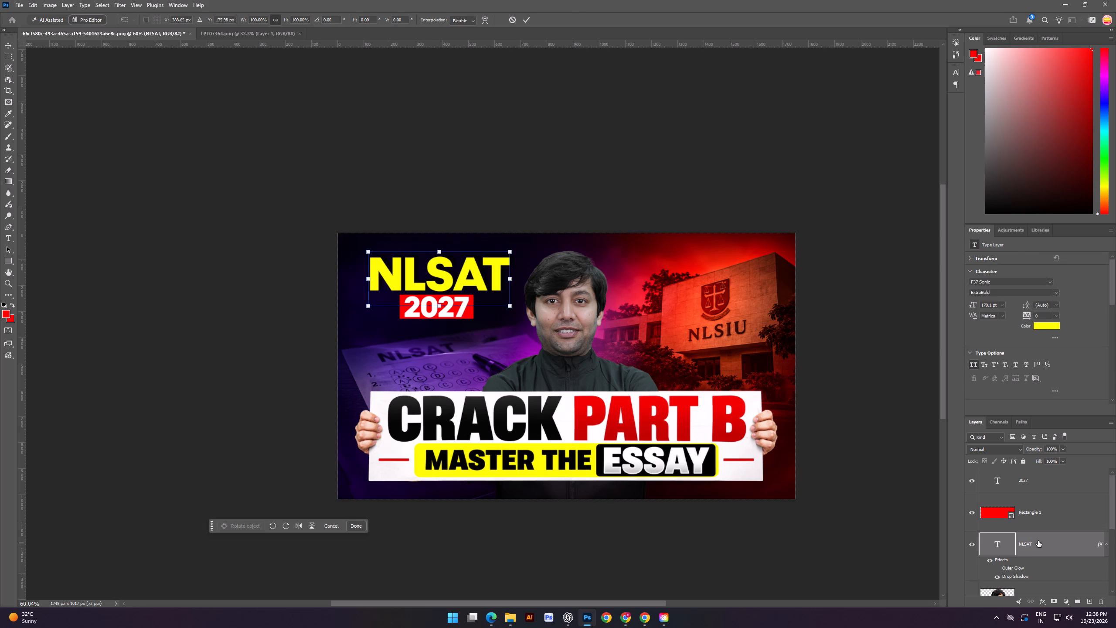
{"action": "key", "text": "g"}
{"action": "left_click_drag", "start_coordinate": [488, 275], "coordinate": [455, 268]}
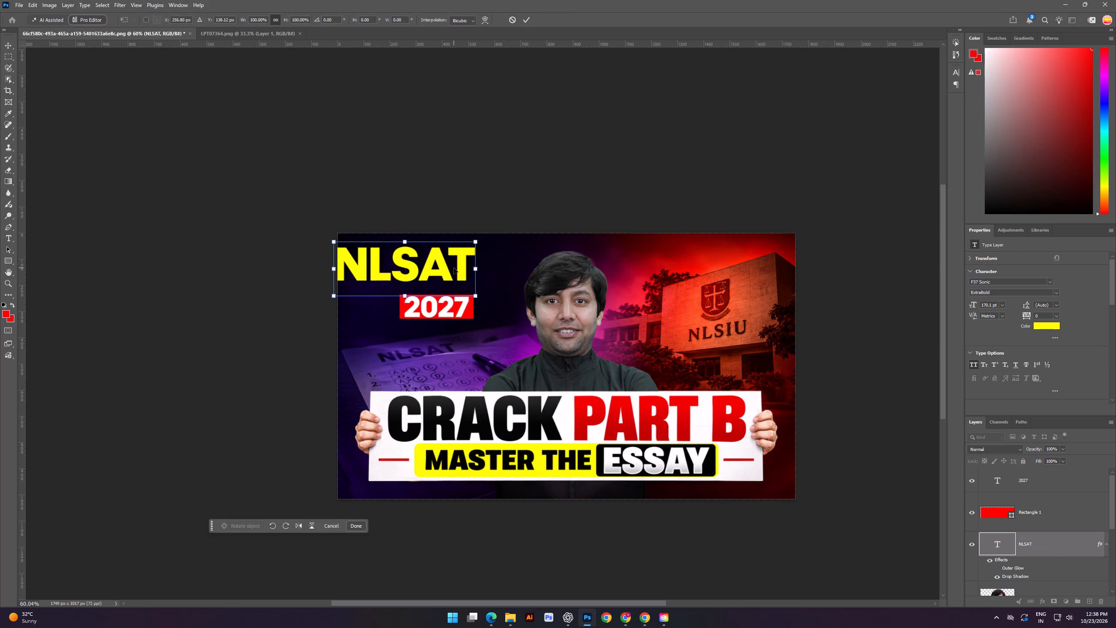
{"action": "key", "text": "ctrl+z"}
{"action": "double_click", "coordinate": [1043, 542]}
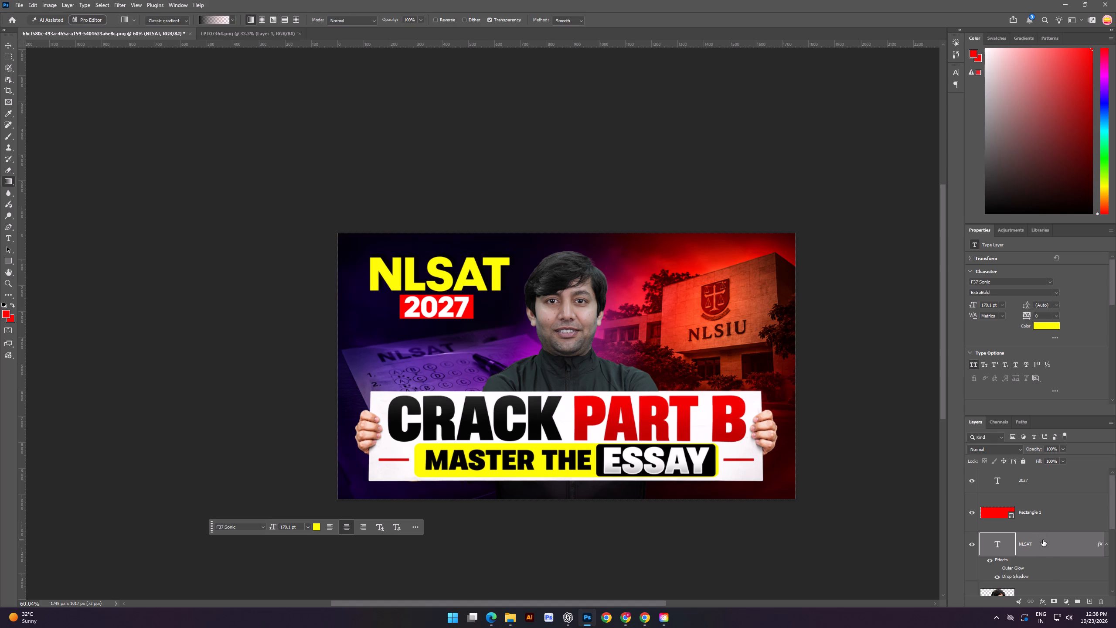
Add a thin outside Stroke in red #f40000 to the NLSAT text layer.
{"action": "double_click", "coordinate": [1048, 542]}
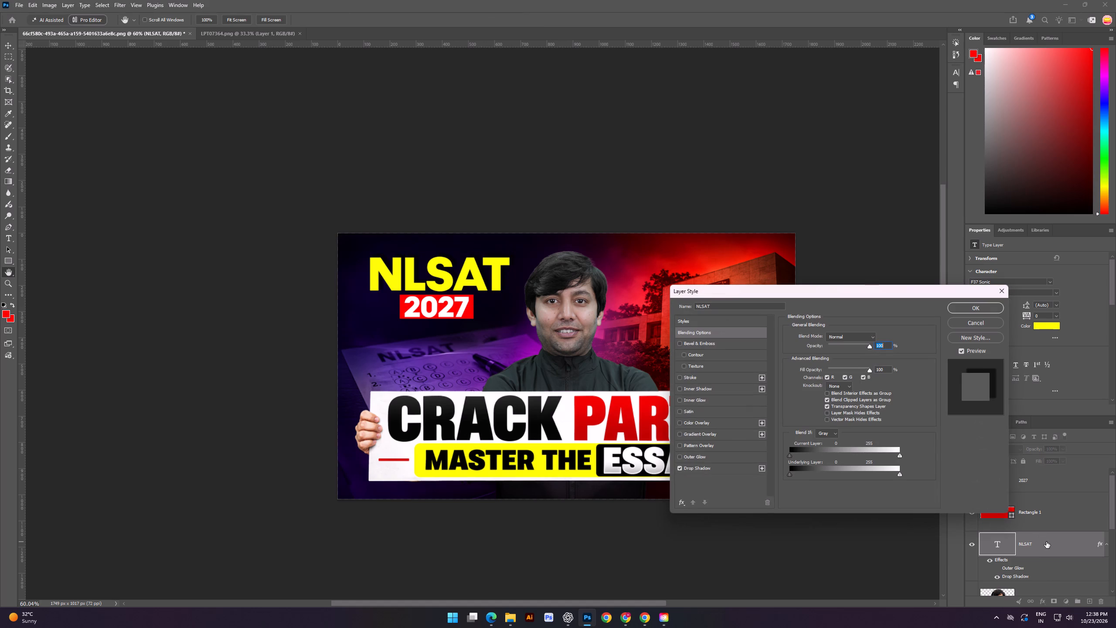
{"action": "left_click", "coordinate": [699, 375]}
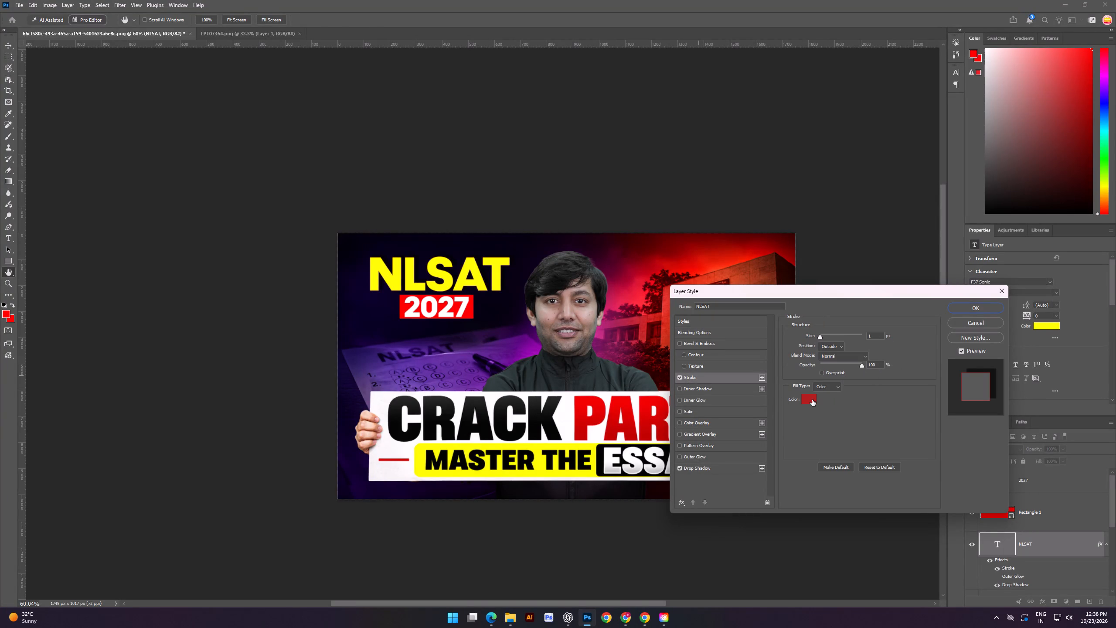
{"action": "left_click", "coordinate": [812, 399]}
{"action": "left_click_drag", "start_coordinate": [284, 394], "coordinate": [327, 367]}
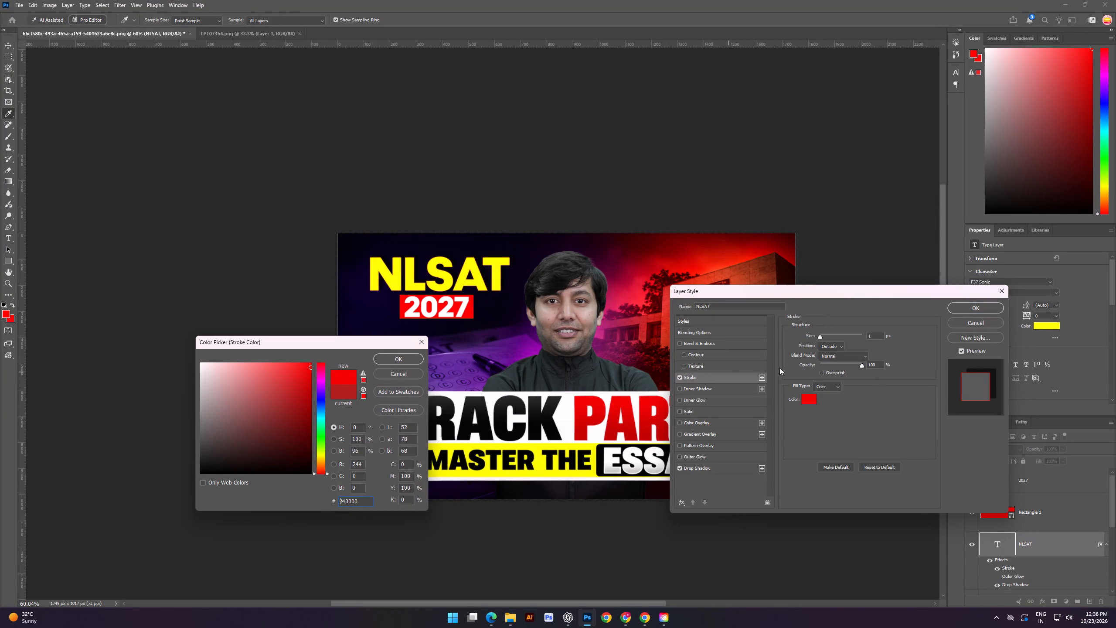
{"action": "left_click_drag", "start_coordinate": [824, 335], "coordinate": [836, 335]}
{"action": "left_click", "coordinate": [831, 332]}
{"action": "left_click_drag", "start_coordinate": [823, 333], "coordinate": [836, 333]}
{"action": "left_click", "coordinate": [399, 359]}
{"action": "left_click", "coordinate": [403, 356]}
{"action": "left_click_drag", "start_coordinate": [833, 332], "coordinate": [827, 333]}
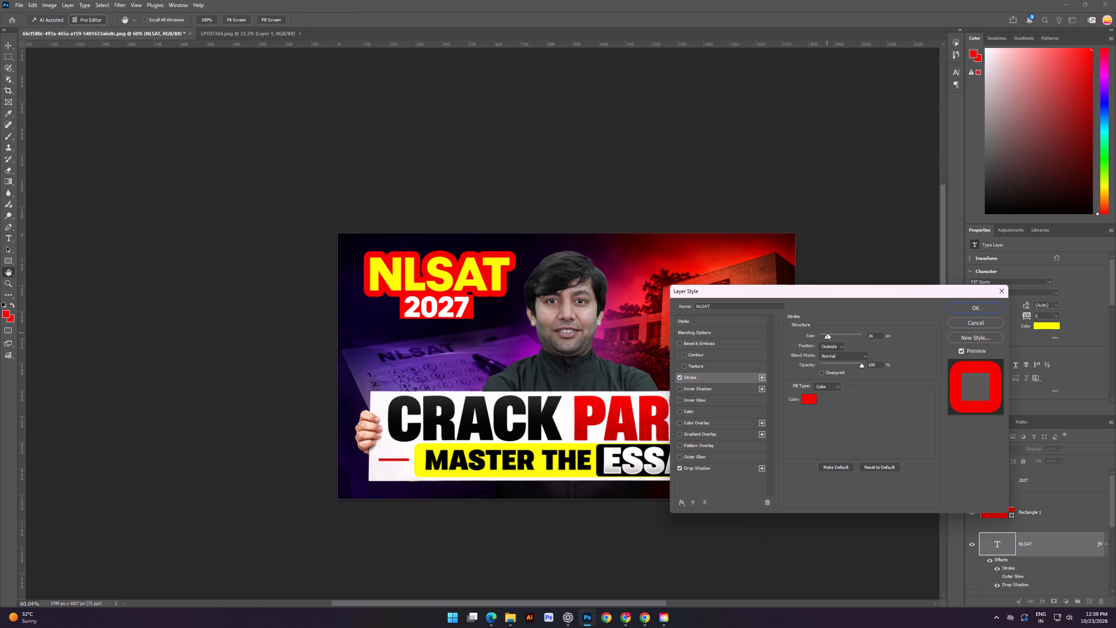
{"action": "left_click_drag", "start_coordinate": [827, 333], "coordinate": [821, 334]}
Recolour the NLSAT stroke to the background's dark navy #0b012b, thicken it slightly, and apply the style.
{"action": "left_click", "coordinate": [809, 402]}
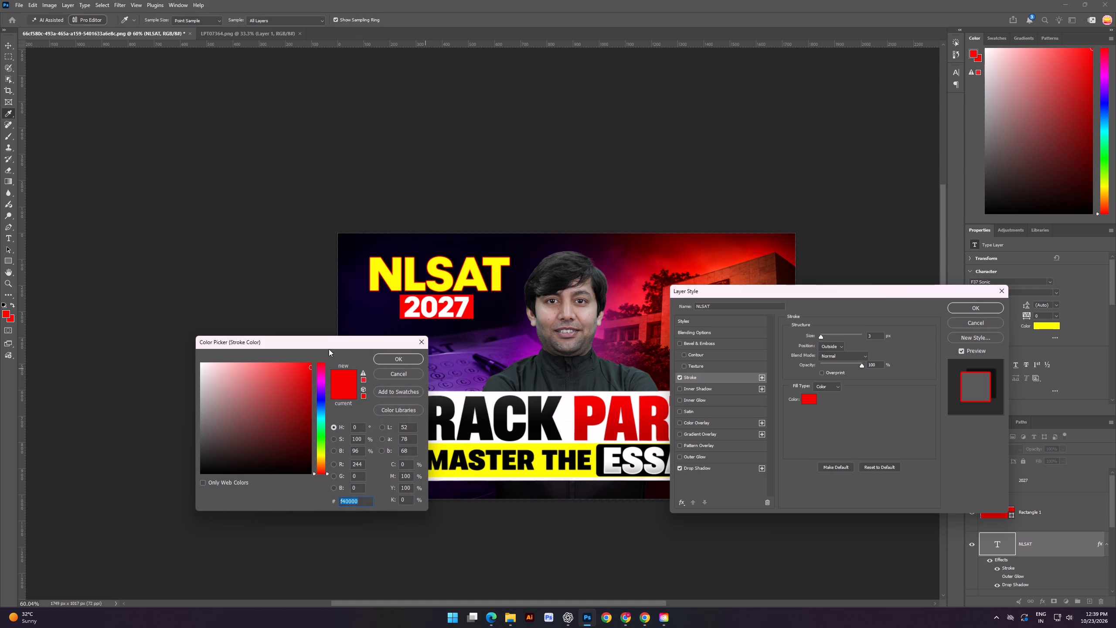
{"action": "left_click", "coordinate": [371, 302]}
{"action": "left_click", "coordinate": [829, 341]}
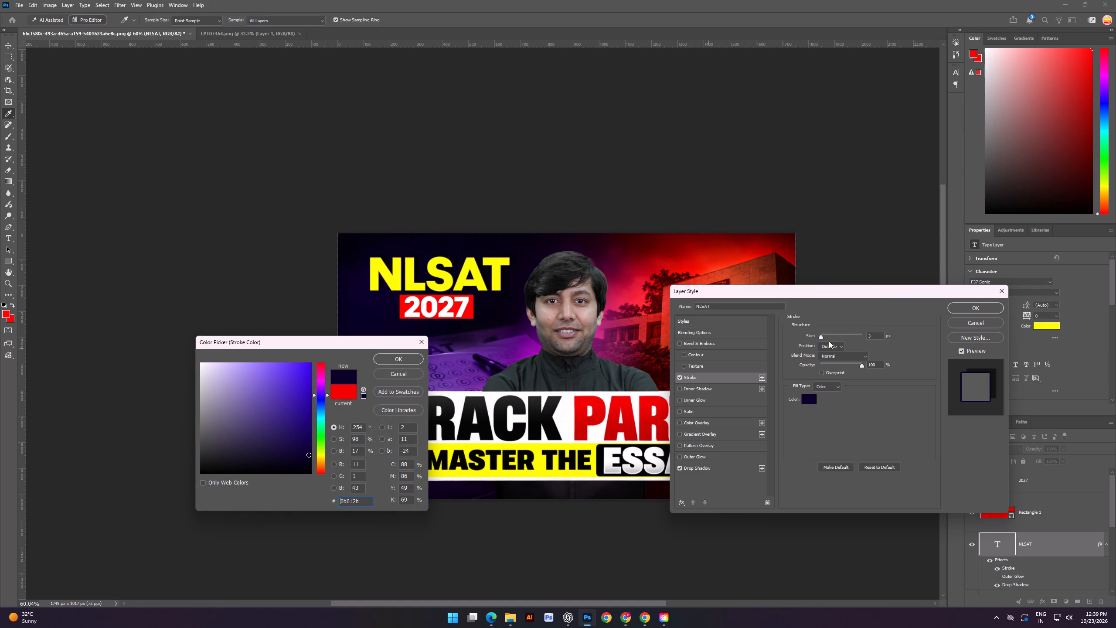
{"action": "left_click", "coordinate": [394, 356]}
{"action": "left_click", "coordinate": [387, 361]}
{"action": "left_click", "coordinate": [822, 334]}
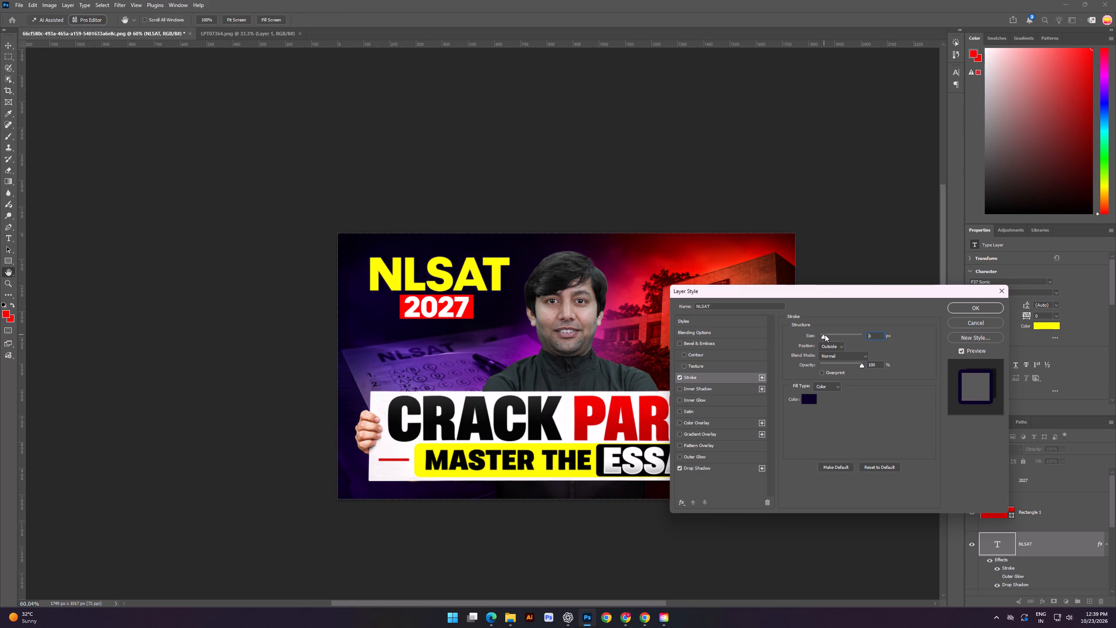
{"action": "left_click", "coordinate": [975, 308]}
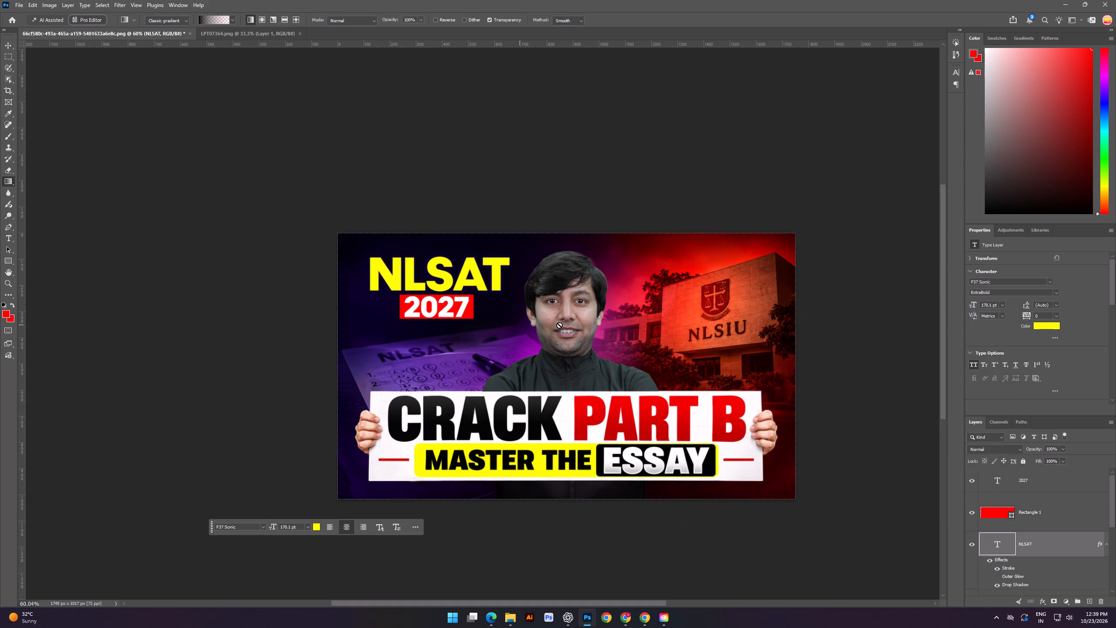
{"action": "left_click", "coordinate": [111, 176]}
{"action": "left_click", "coordinate": [560, 227]}
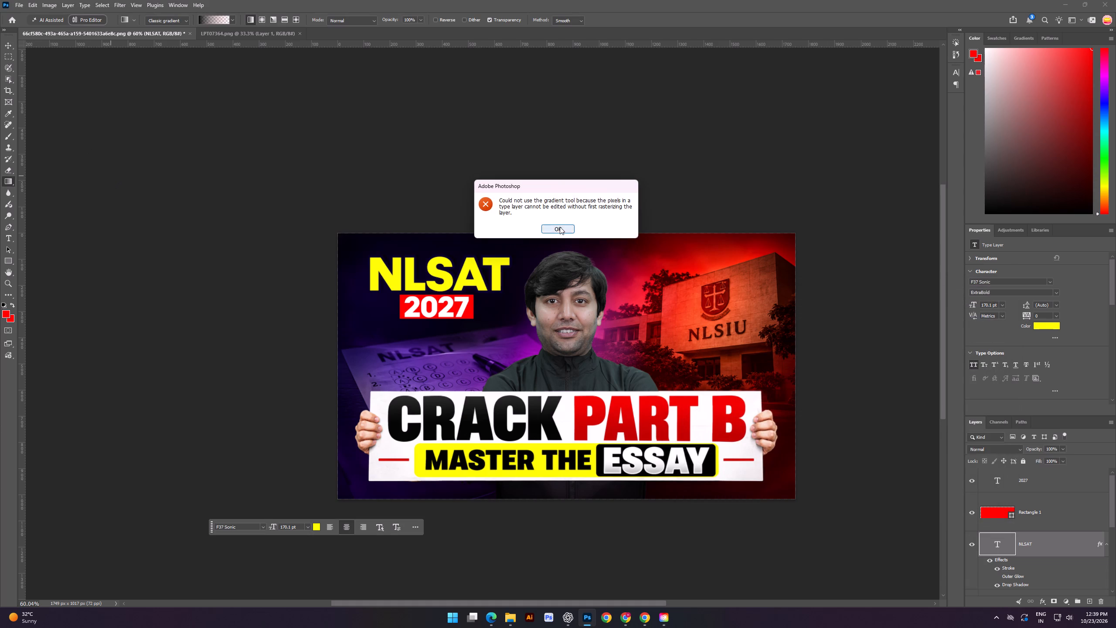
Place the embedded 3 YEAR LLB thumbnail size.png logo from the 3 year LLB LOGO folder and deselect it.
{"action": "left_click", "coordinate": [22, 0]}
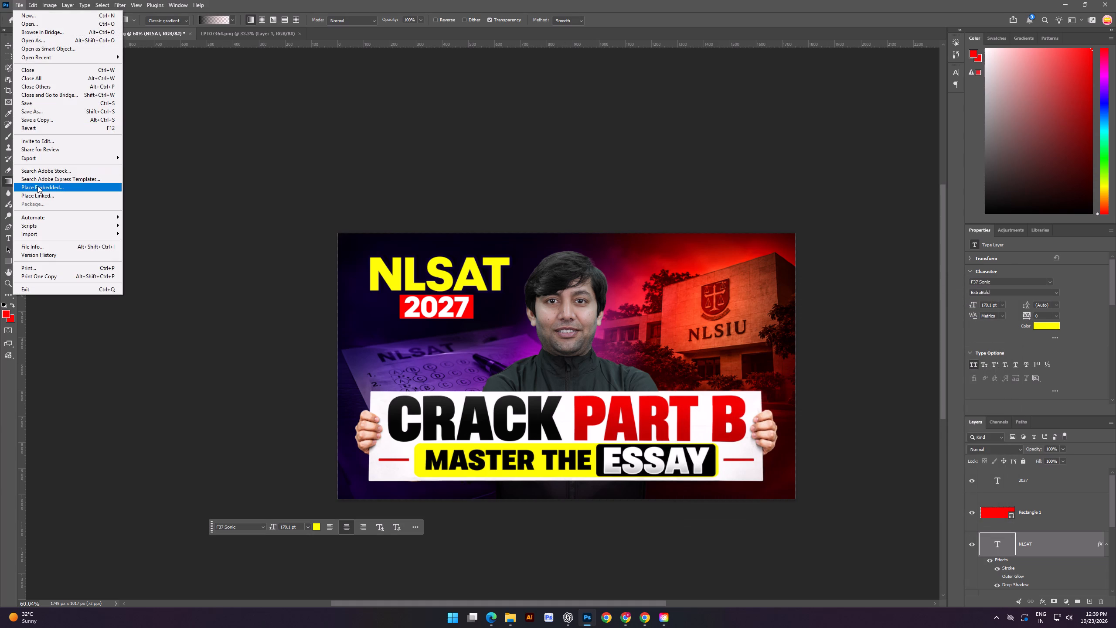
{"action": "left_click", "coordinate": [37, 186]}
{"action": "scroll", "coordinate": [46, 143], "scroll_direction": "up", "scroll_amount": 1}
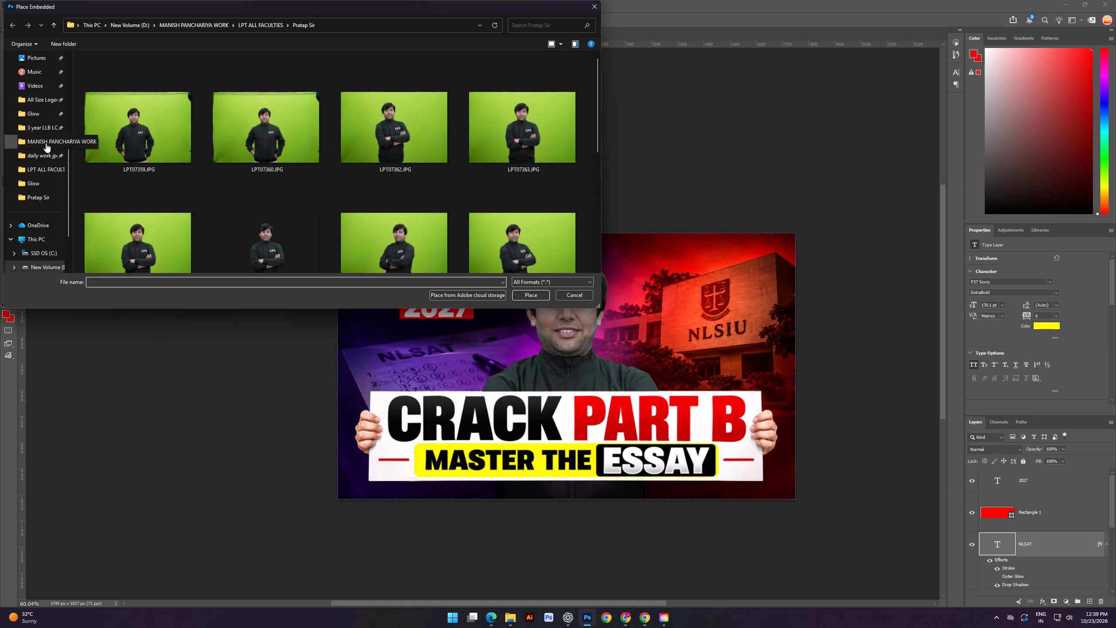
{"action": "left_click", "coordinate": [43, 130]}
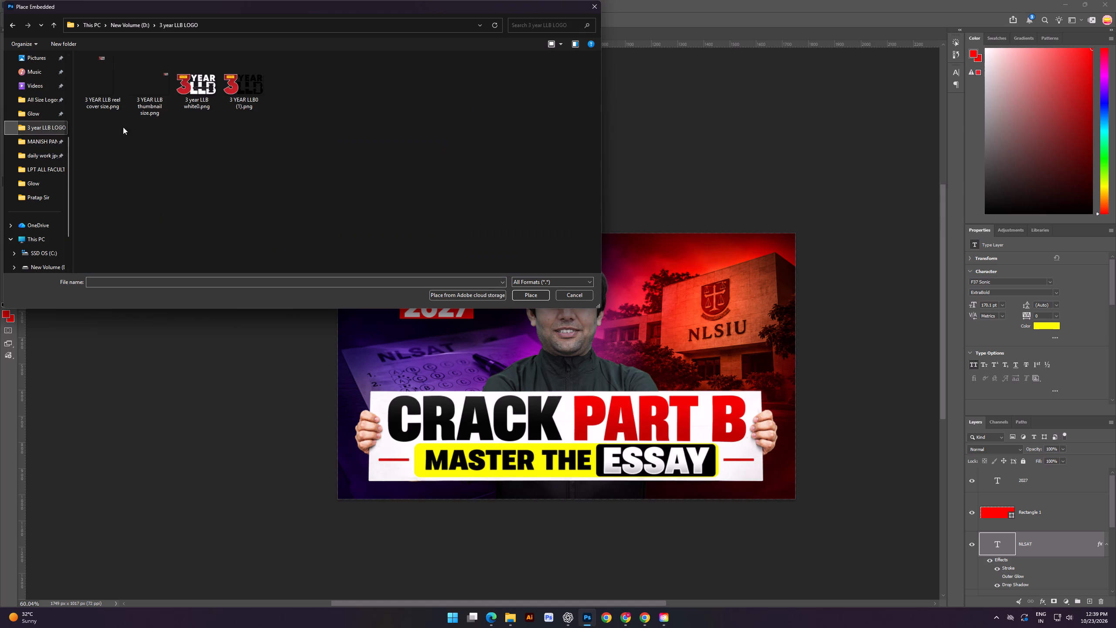
{"action": "double_click", "coordinate": [138, 85]}
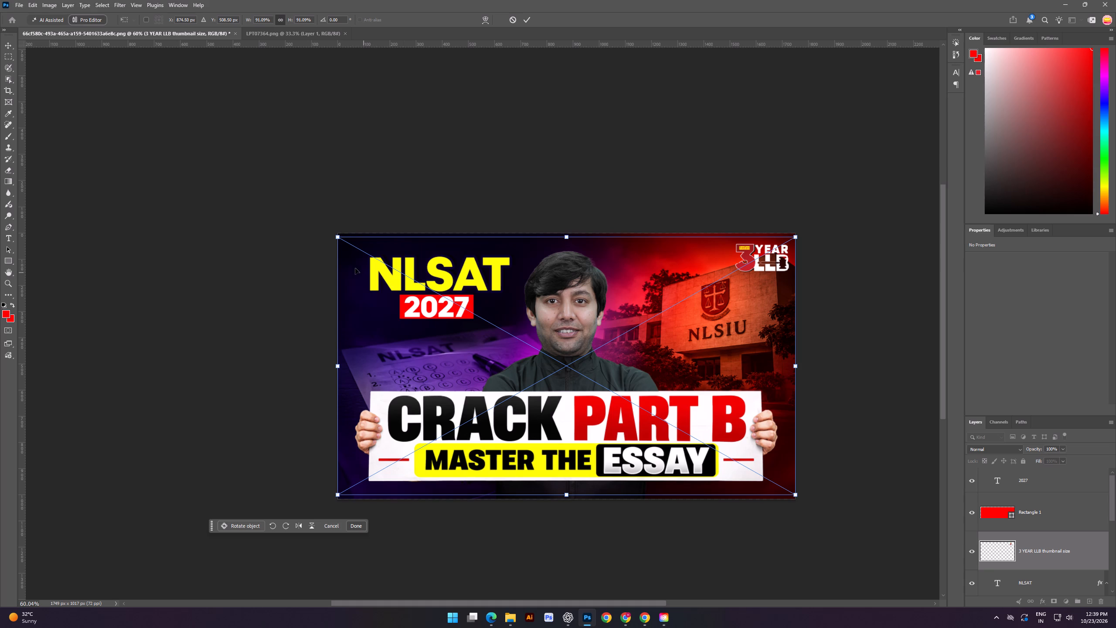
{"action": "left_click", "coordinate": [409, 192]}
{"action": "left_click", "coordinate": [4, 44]}
{"action": "left_click", "coordinate": [149, 102]}
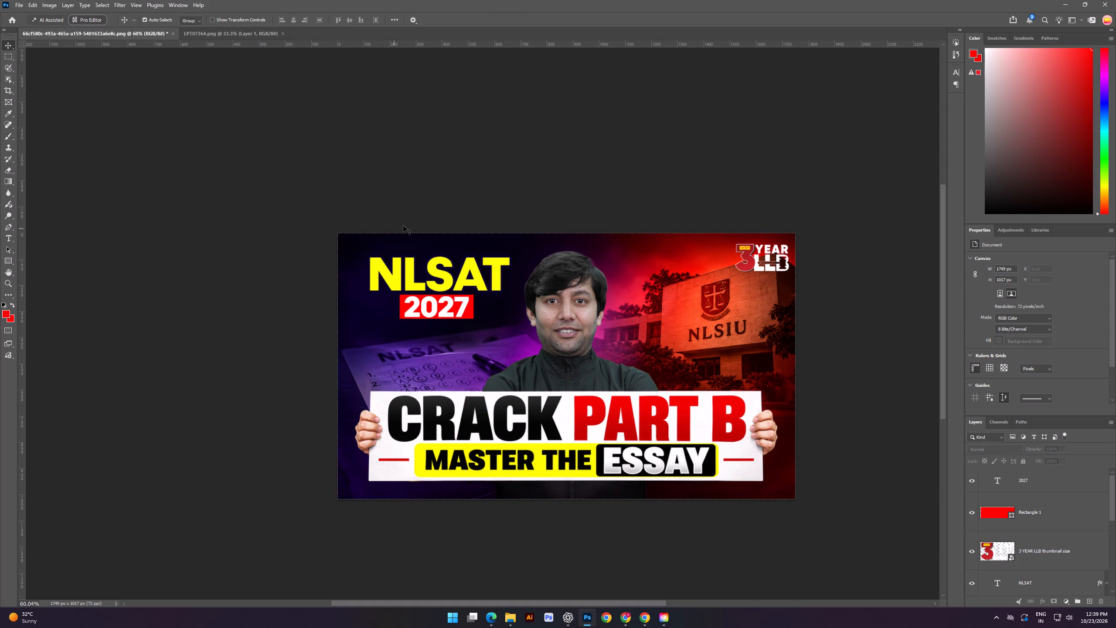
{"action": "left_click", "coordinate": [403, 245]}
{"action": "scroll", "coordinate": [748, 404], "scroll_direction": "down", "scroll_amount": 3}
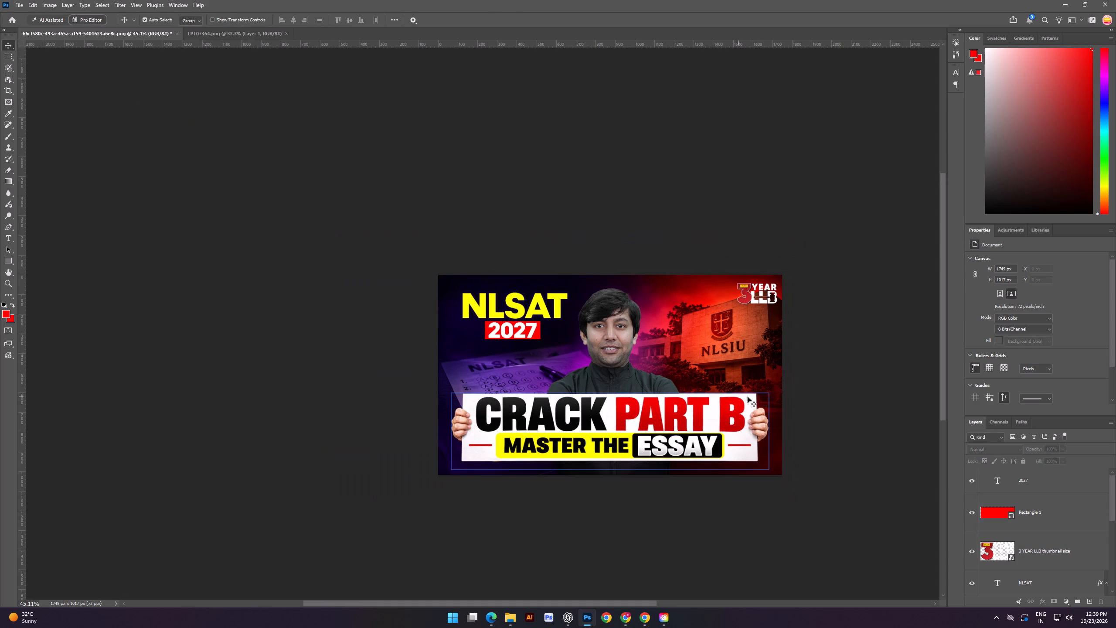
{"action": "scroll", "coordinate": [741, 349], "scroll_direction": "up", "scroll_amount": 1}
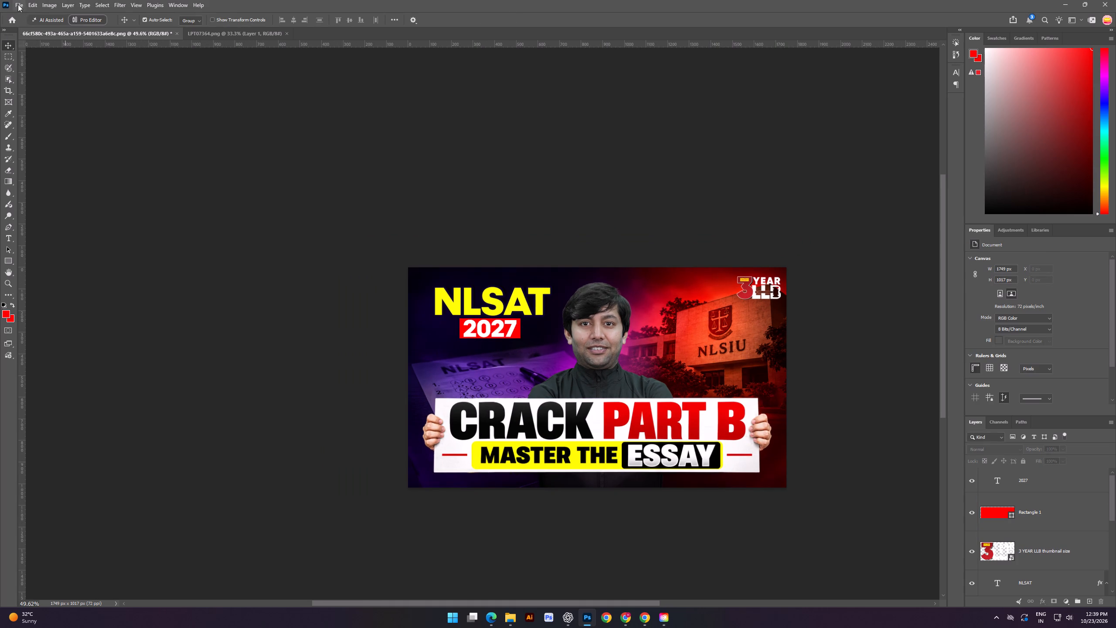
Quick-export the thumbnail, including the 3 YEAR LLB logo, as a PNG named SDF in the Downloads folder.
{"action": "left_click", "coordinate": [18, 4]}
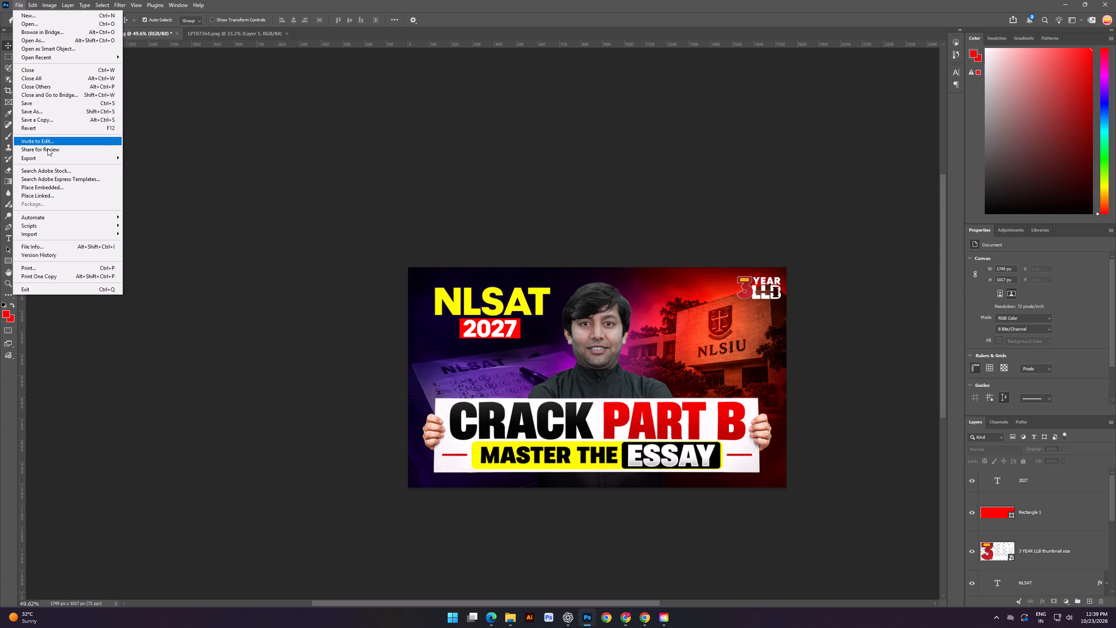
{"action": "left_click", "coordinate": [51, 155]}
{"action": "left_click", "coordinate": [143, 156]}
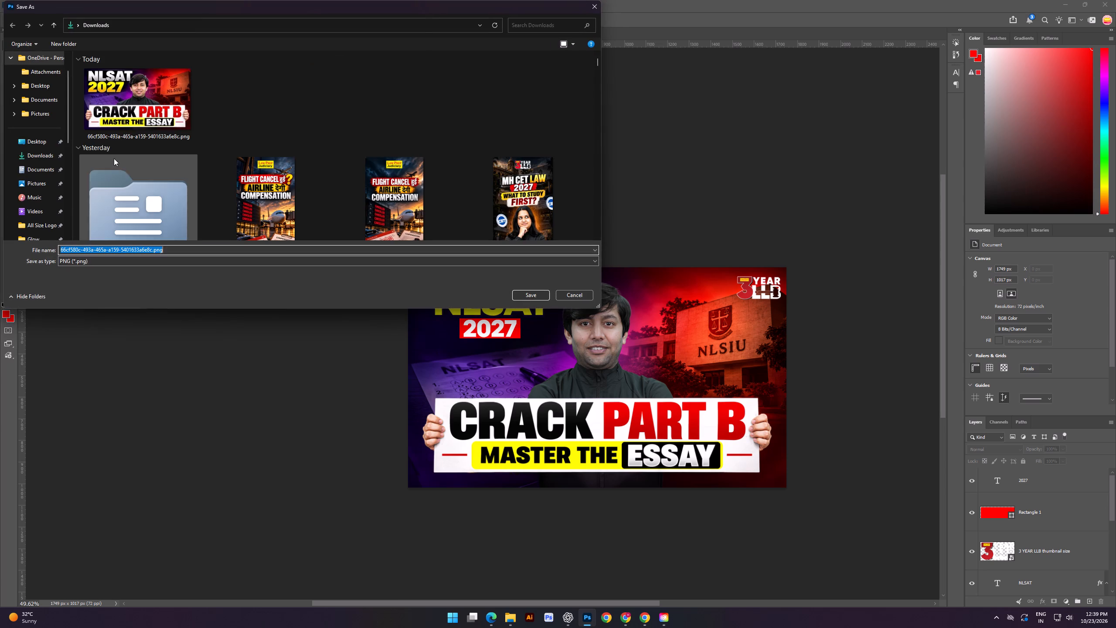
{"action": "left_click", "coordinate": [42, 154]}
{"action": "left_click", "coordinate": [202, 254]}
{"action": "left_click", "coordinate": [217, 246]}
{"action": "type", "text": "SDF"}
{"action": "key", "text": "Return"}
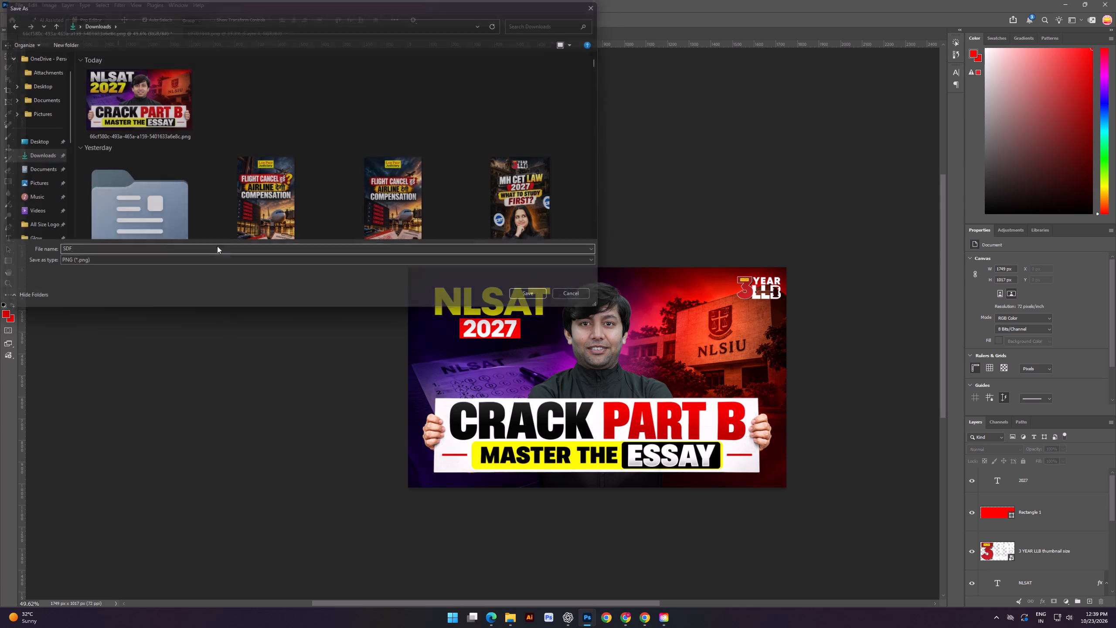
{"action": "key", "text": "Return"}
Create a new landscape 1920 x 1080 px document at 150 ppi from the recent presets.
{"action": "key", "text": "ctrl+n"}
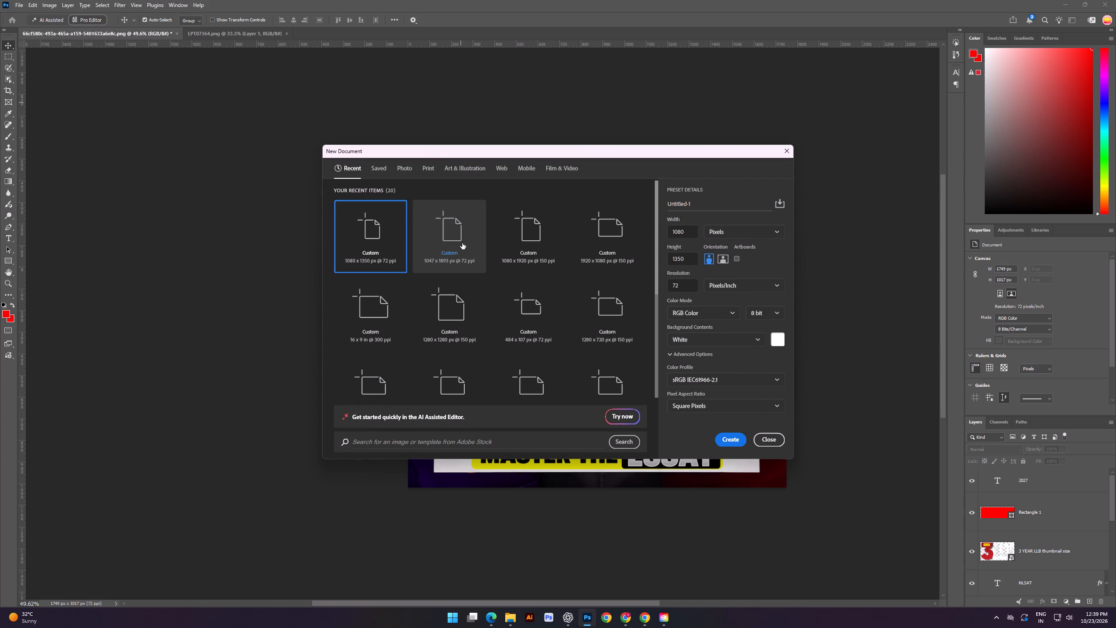
{"action": "left_click", "coordinate": [463, 237]}
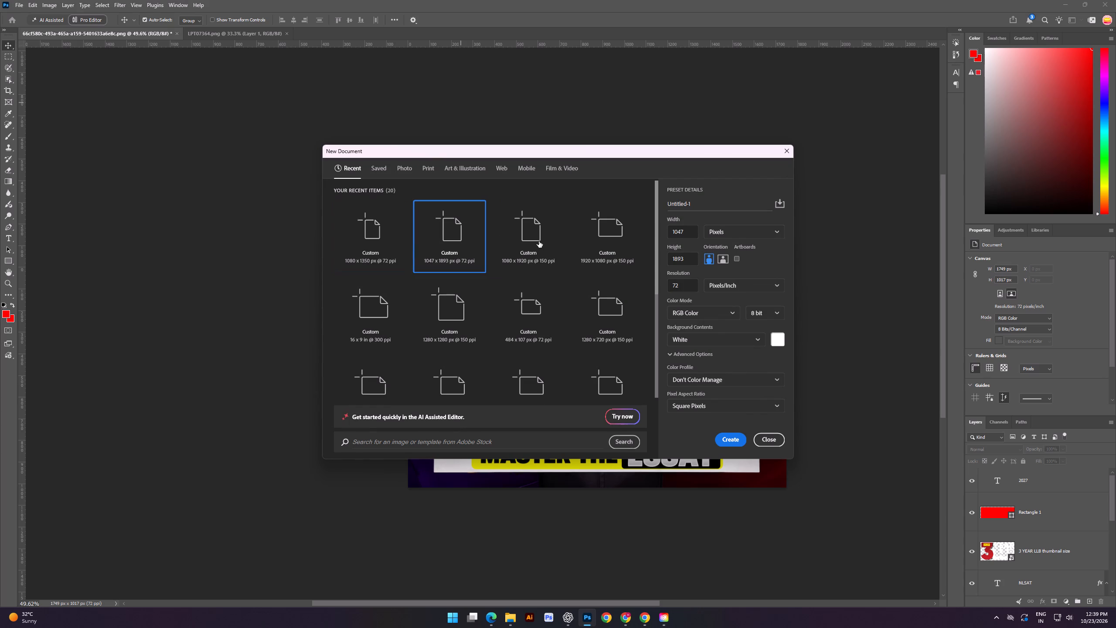
{"action": "left_click", "coordinate": [539, 241]}
{"action": "left_click", "coordinate": [725, 262]}
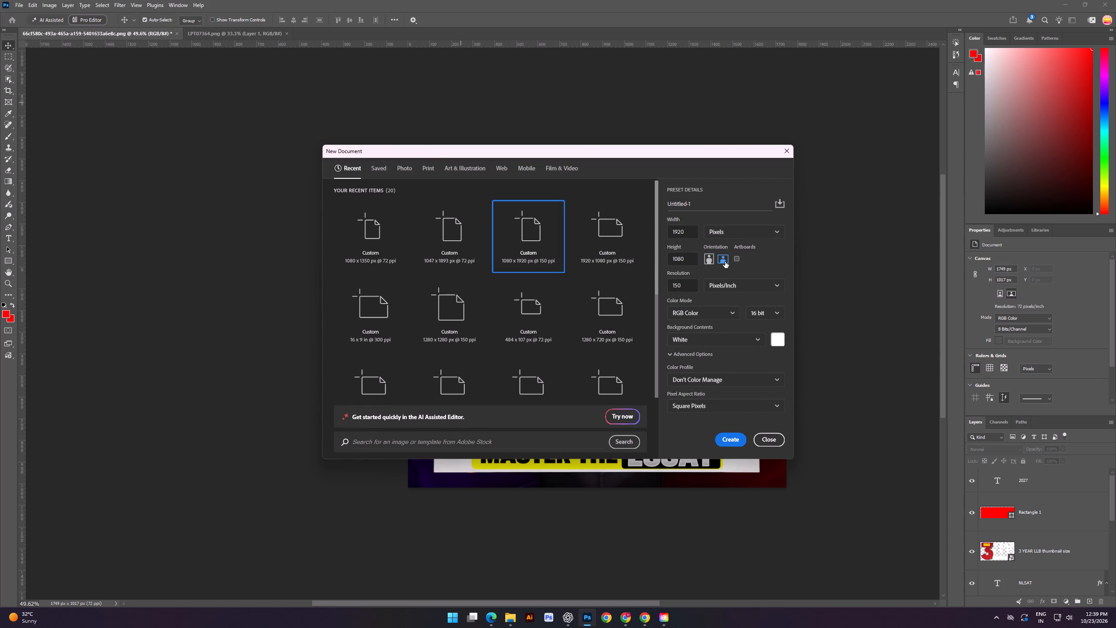
{"action": "double_click", "coordinate": [598, 216]}
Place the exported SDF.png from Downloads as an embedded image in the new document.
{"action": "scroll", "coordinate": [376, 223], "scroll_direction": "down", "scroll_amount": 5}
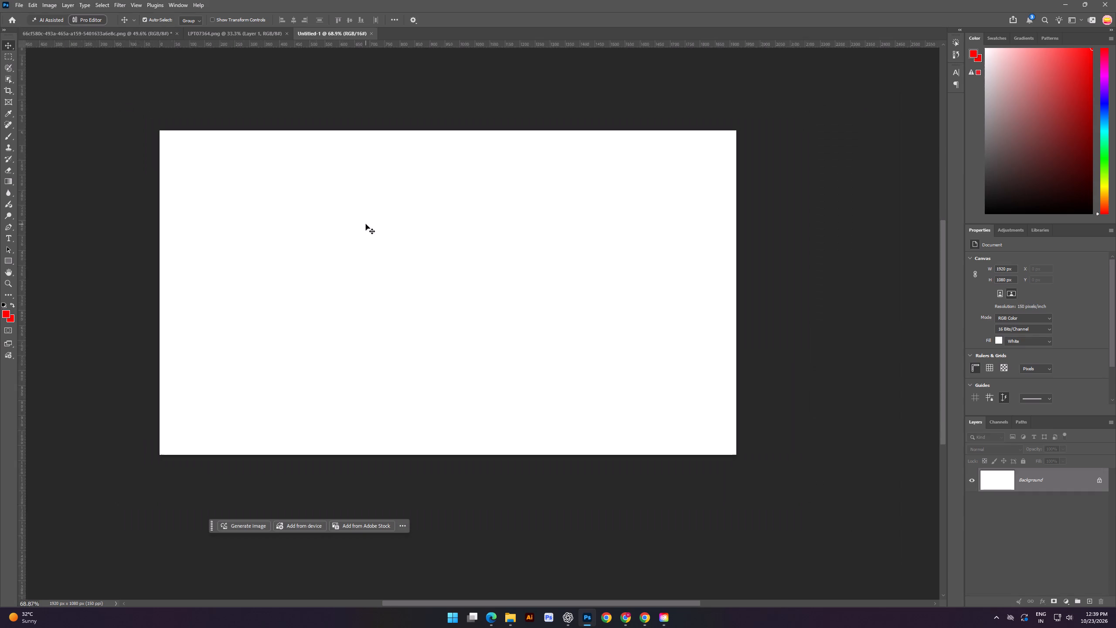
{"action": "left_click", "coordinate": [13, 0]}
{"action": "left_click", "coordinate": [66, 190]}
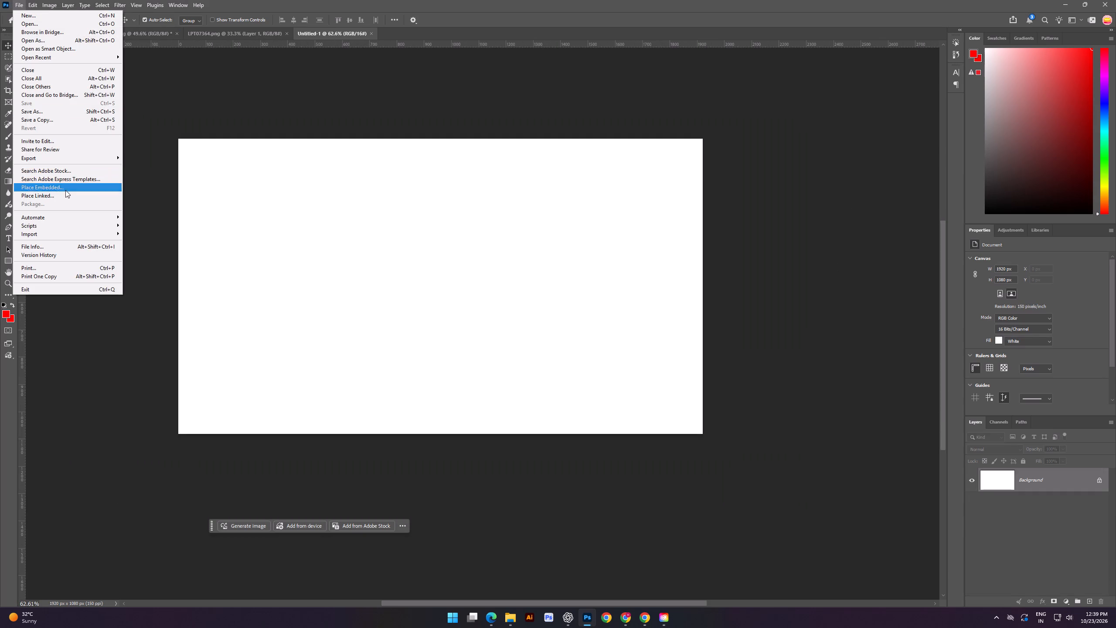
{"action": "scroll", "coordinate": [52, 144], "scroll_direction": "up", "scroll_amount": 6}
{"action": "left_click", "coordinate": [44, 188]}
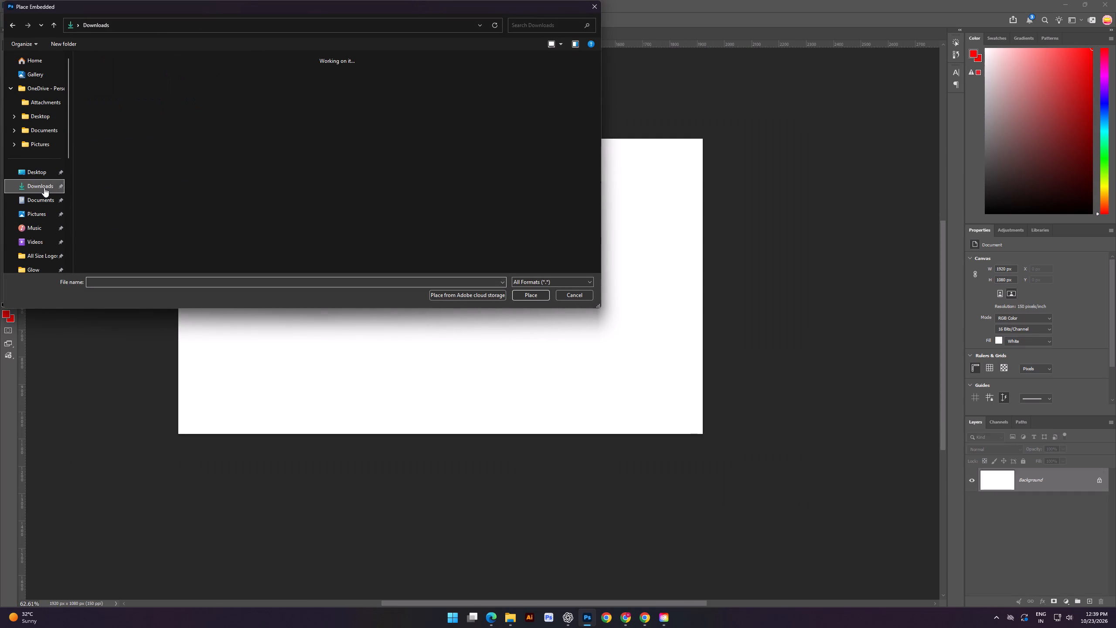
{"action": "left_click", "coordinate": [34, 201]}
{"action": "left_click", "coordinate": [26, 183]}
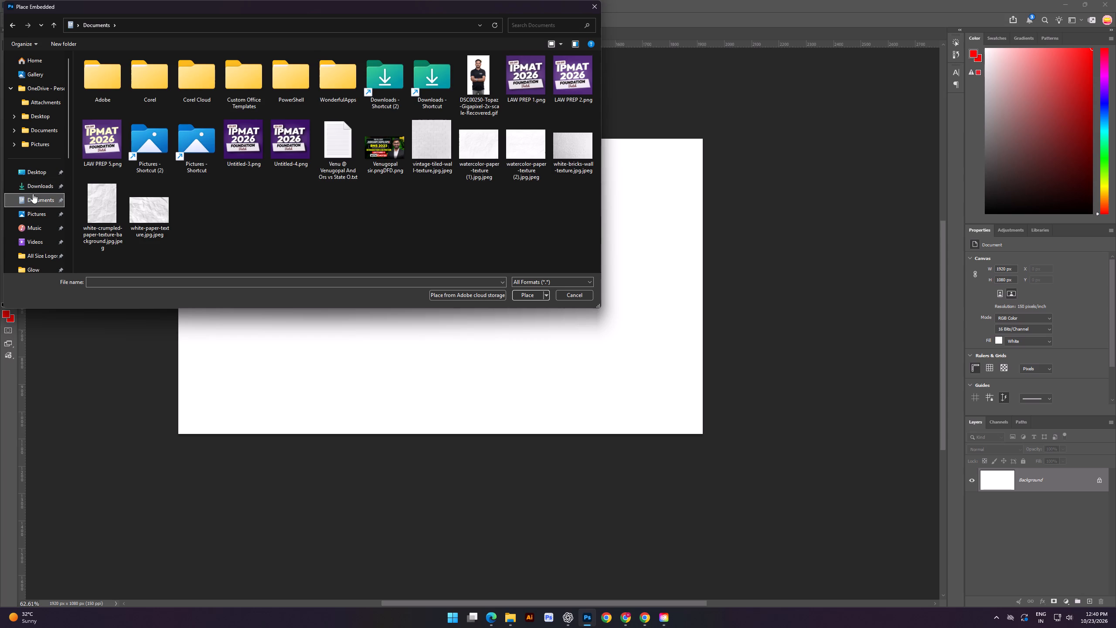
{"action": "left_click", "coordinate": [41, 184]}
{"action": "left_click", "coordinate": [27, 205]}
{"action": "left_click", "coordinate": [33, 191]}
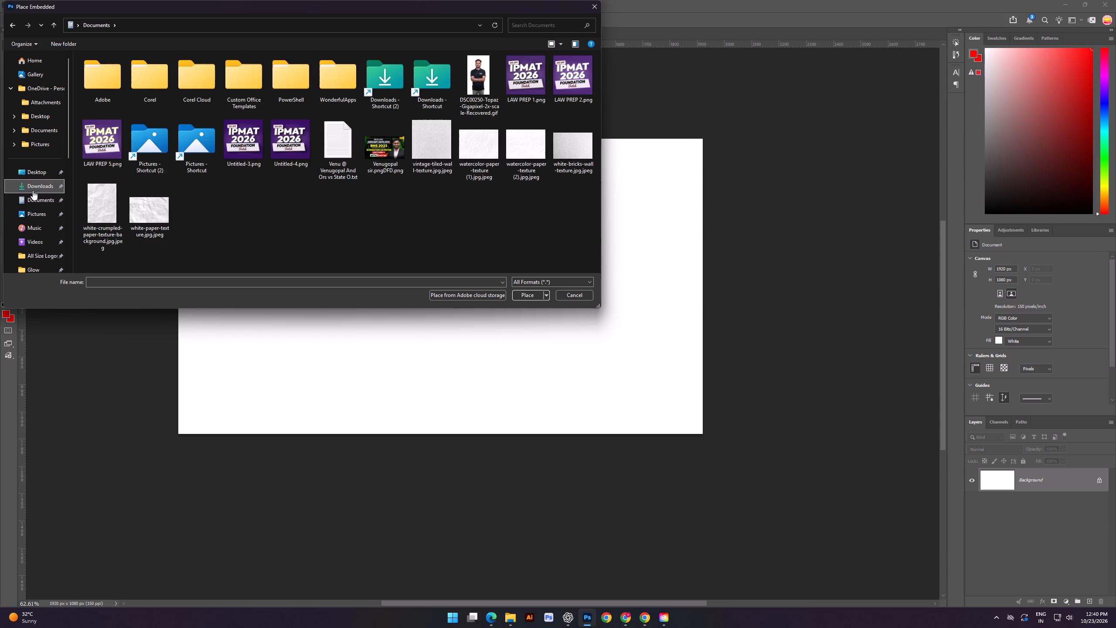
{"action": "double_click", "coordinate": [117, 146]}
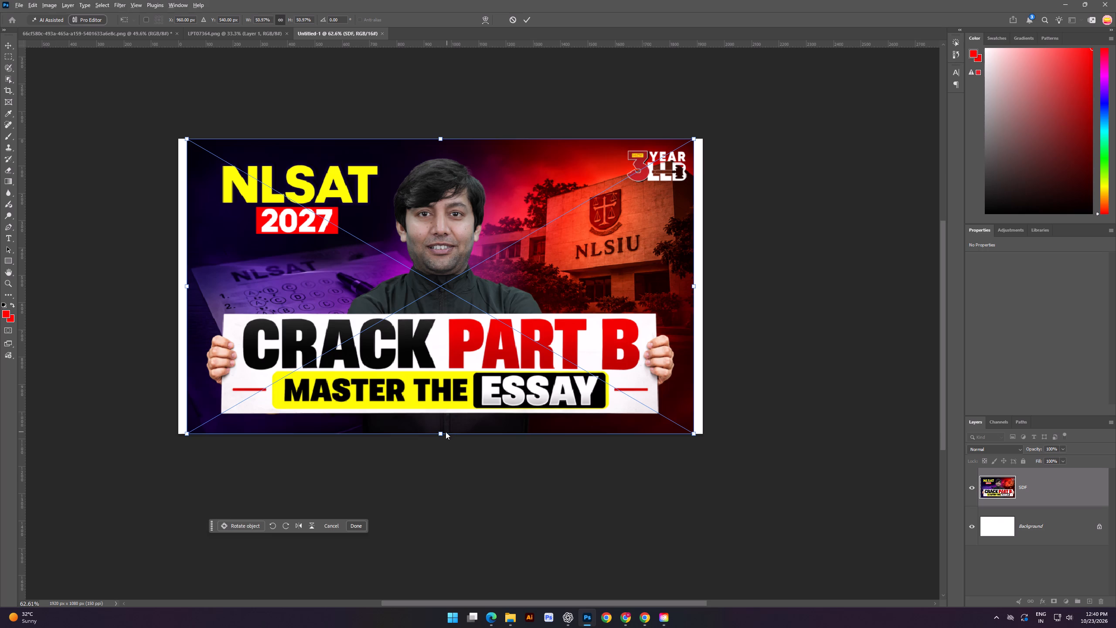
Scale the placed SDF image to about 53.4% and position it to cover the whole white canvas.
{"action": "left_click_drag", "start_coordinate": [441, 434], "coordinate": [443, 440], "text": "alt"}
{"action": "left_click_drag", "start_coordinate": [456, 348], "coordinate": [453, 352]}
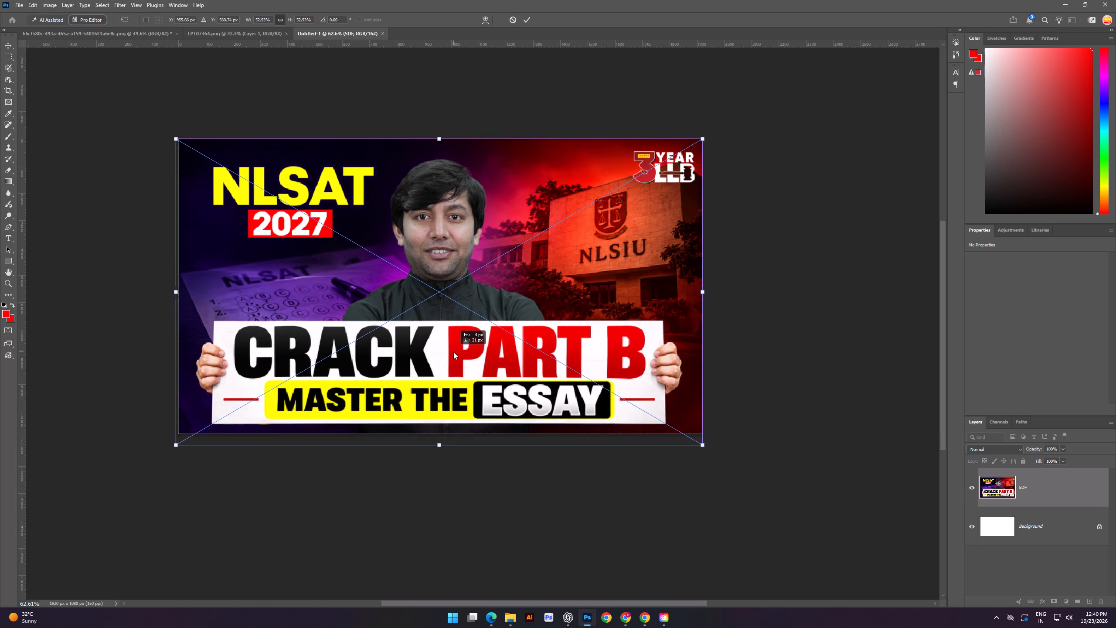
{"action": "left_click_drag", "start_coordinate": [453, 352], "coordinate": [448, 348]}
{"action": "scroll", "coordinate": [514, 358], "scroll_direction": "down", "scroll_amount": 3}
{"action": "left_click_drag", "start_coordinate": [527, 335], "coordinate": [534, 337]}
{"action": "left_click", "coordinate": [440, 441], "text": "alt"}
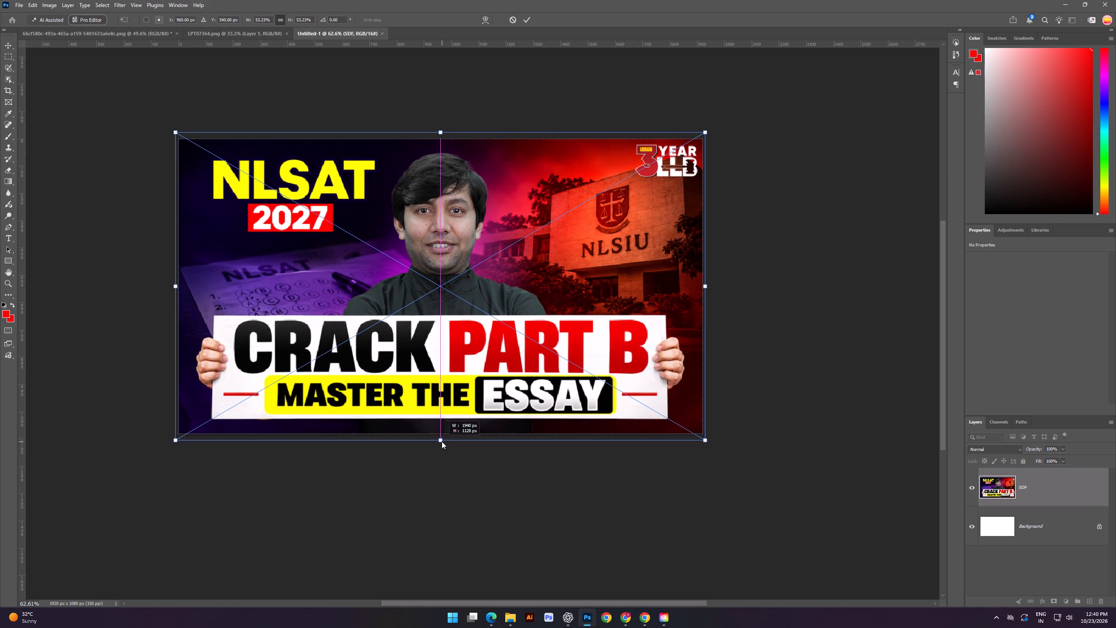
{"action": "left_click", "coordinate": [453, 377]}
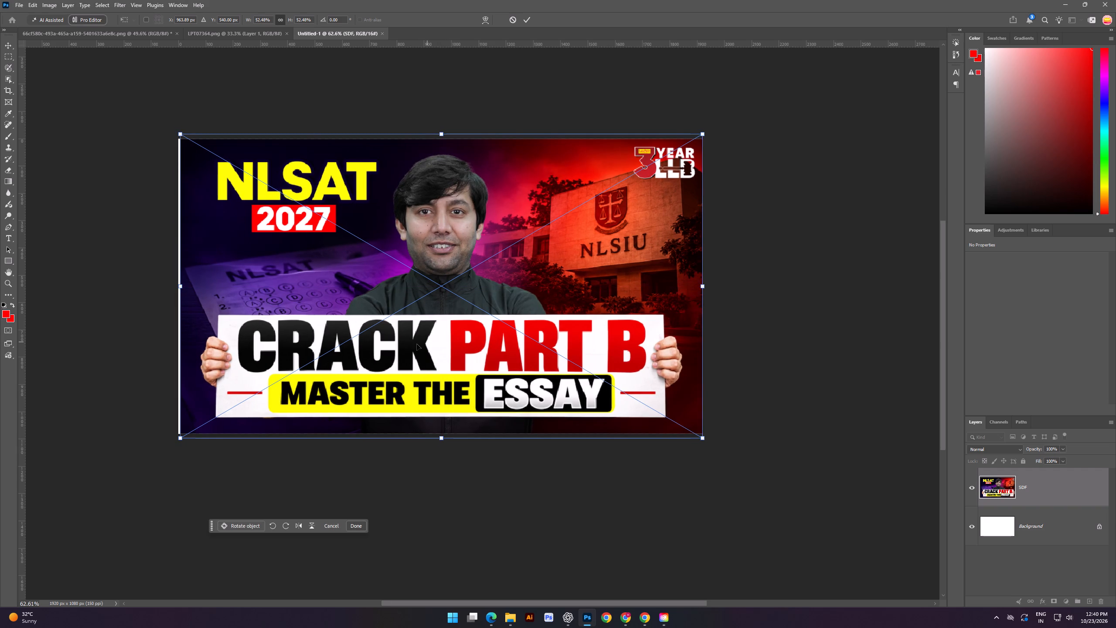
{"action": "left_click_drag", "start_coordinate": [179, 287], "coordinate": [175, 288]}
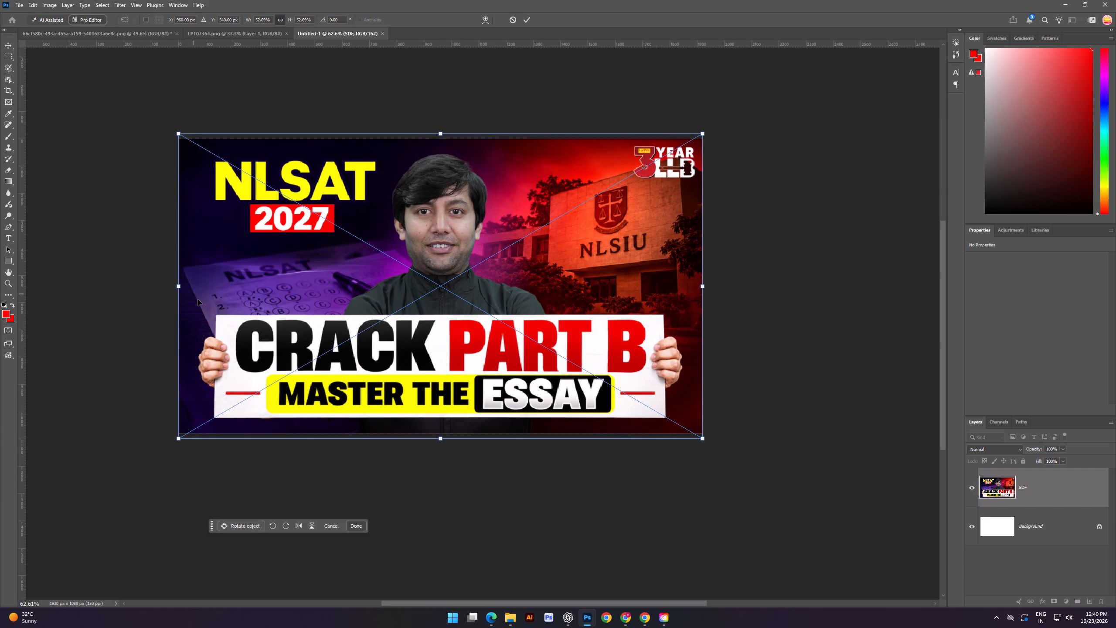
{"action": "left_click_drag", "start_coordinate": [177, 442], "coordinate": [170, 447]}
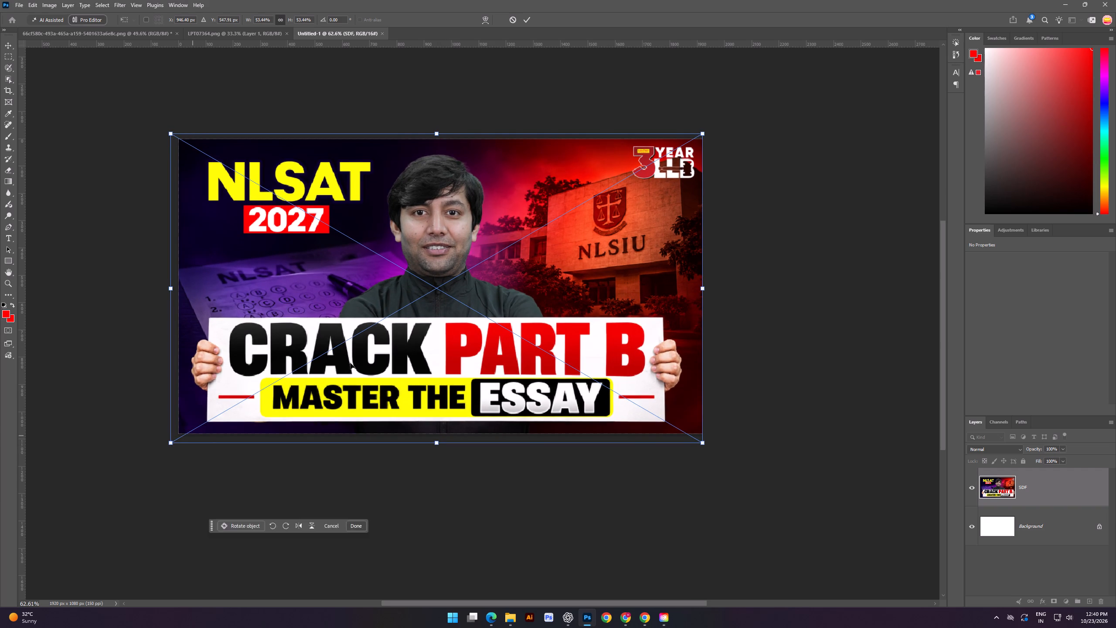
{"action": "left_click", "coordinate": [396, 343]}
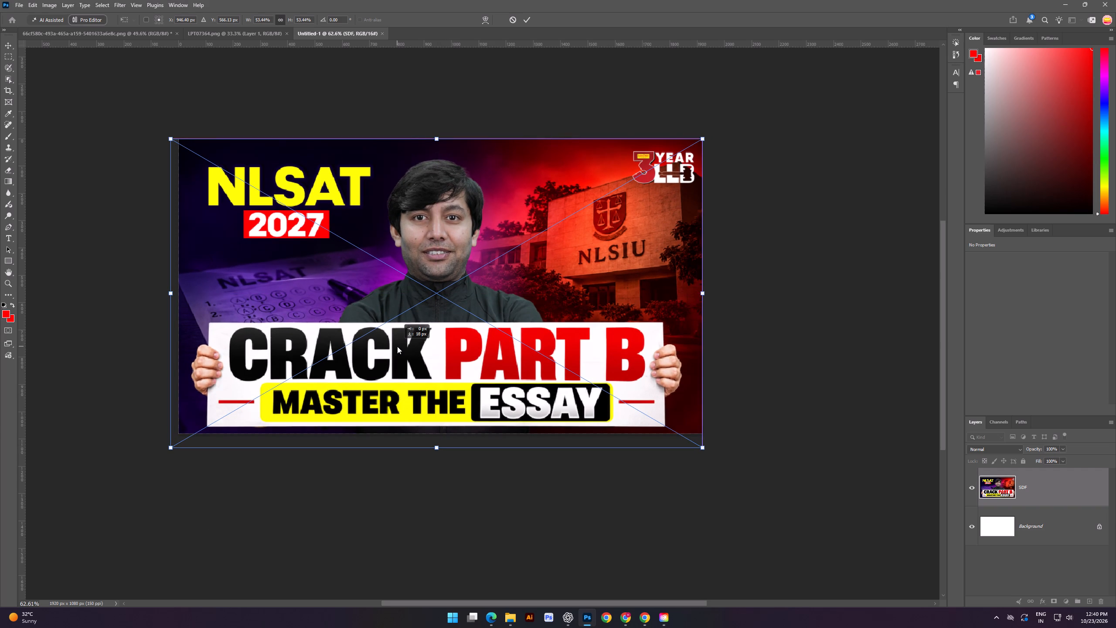
Switch back to the layered thumbnail document and hide the 3 YEAR LLB thumbnail size logo layer.
{"action": "left_click", "coordinate": [213, 23]}
{"action": "left_click", "coordinate": [218, 36]}
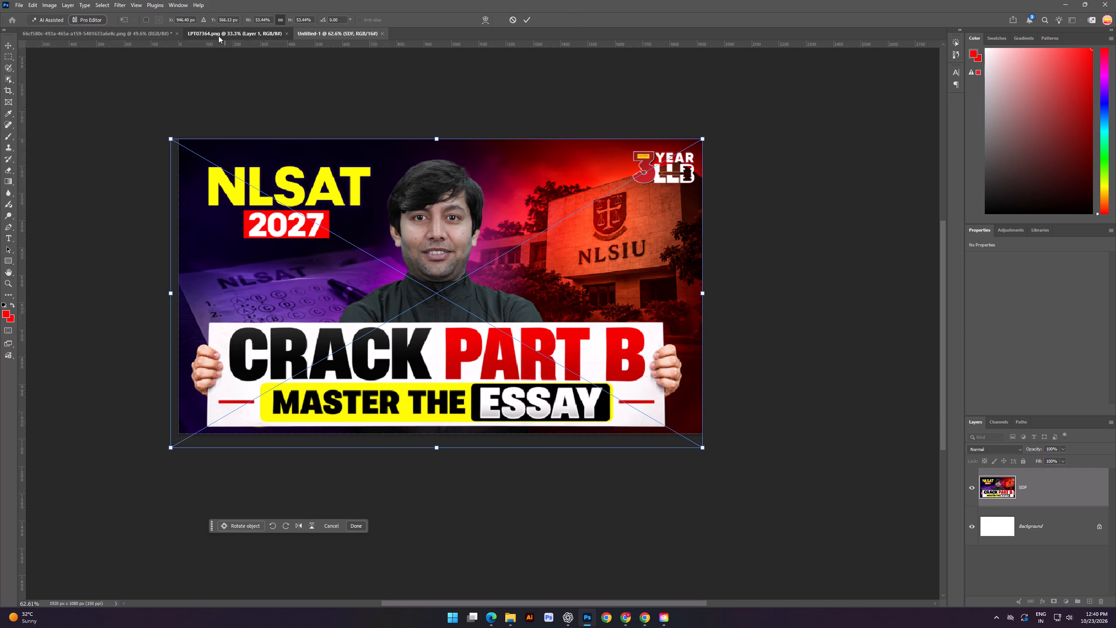
{"action": "left_click", "coordinate": [115, 28]}
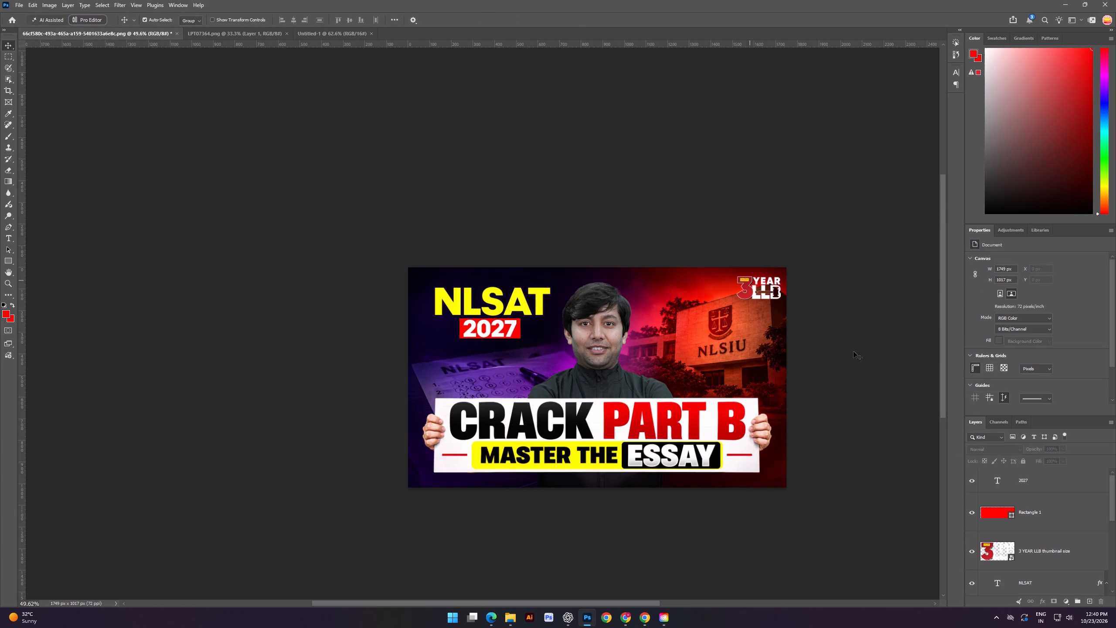
{"action": "left_click", "coordinate": [974, 551]}
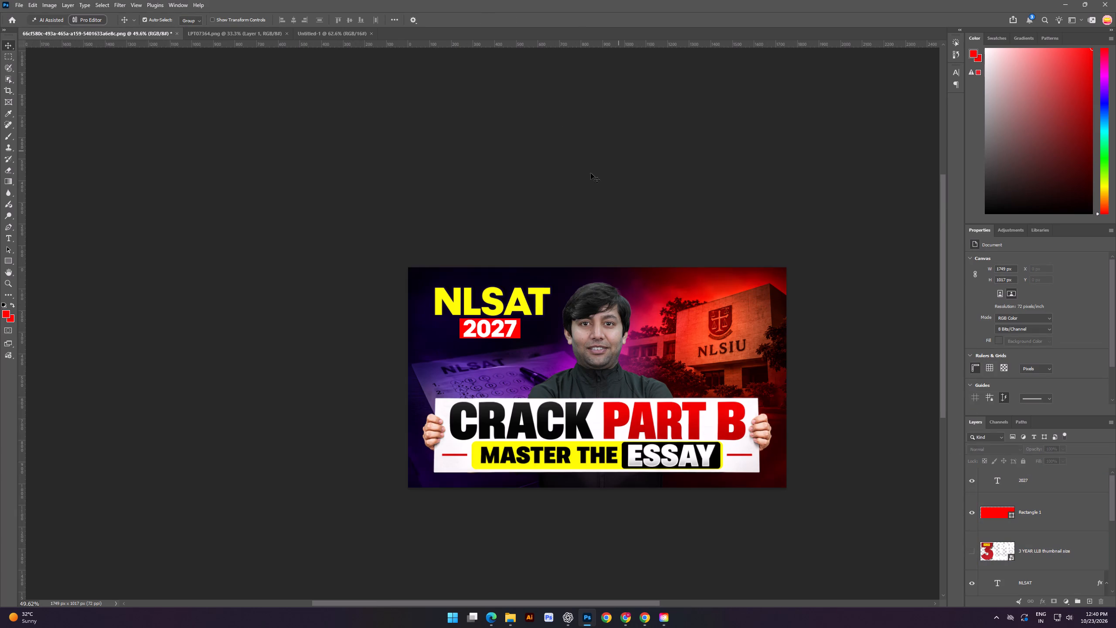
Quick-export the thumbnail without the logo as a PNG, overwriting SDF.png in the Downloads folder.
{"action": "scroll", "coordinate": [625, 247], "scroll_direction": "down", "scroll_amount": 1}
{"action": "scroll", "coordinate": [856, 411], "scroll_direction": "down", "scroll_amount": 1}
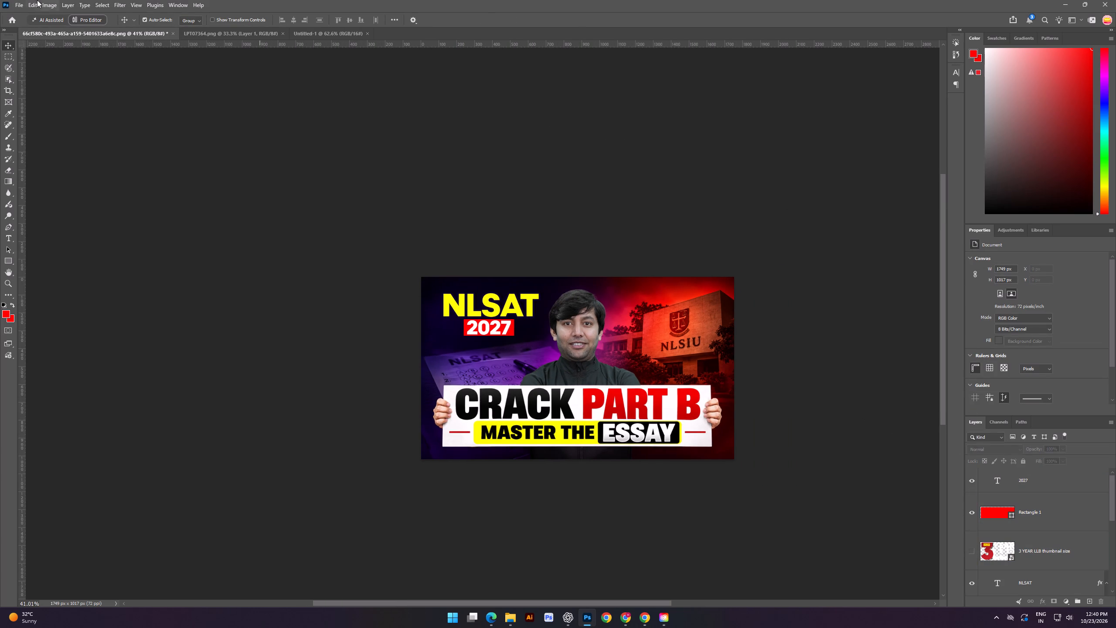
{"action": "left_click", "coordinate": [18, 0]}
{"action": "left_click", "coordinate": [55, 161]}
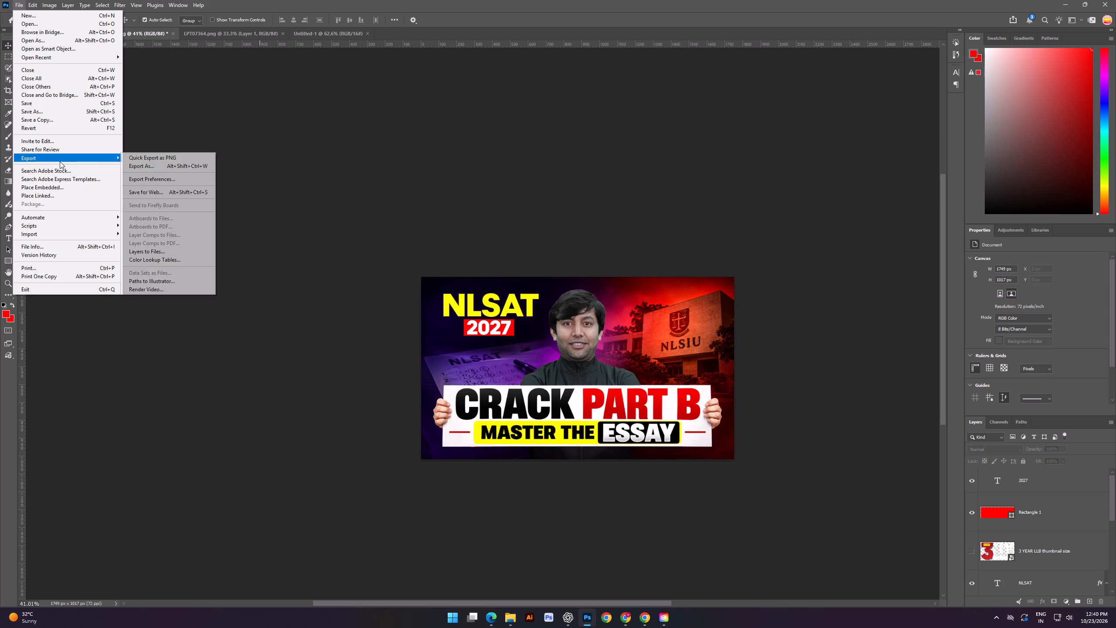
{"action": "left_click", "coordinate": [143, 156]}
{"action": "left_click", "coordinate": [151, 123]}
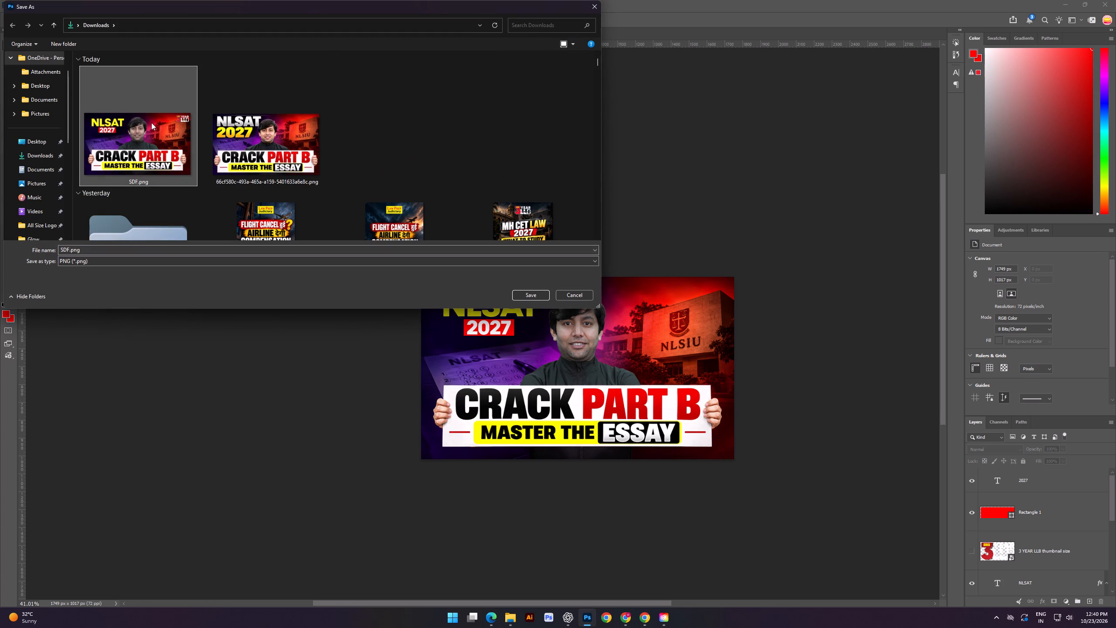
{"action": "double_click", "coordinate": [153, 124]}
{"action": "left_click", "coordinate": [575, 309]}
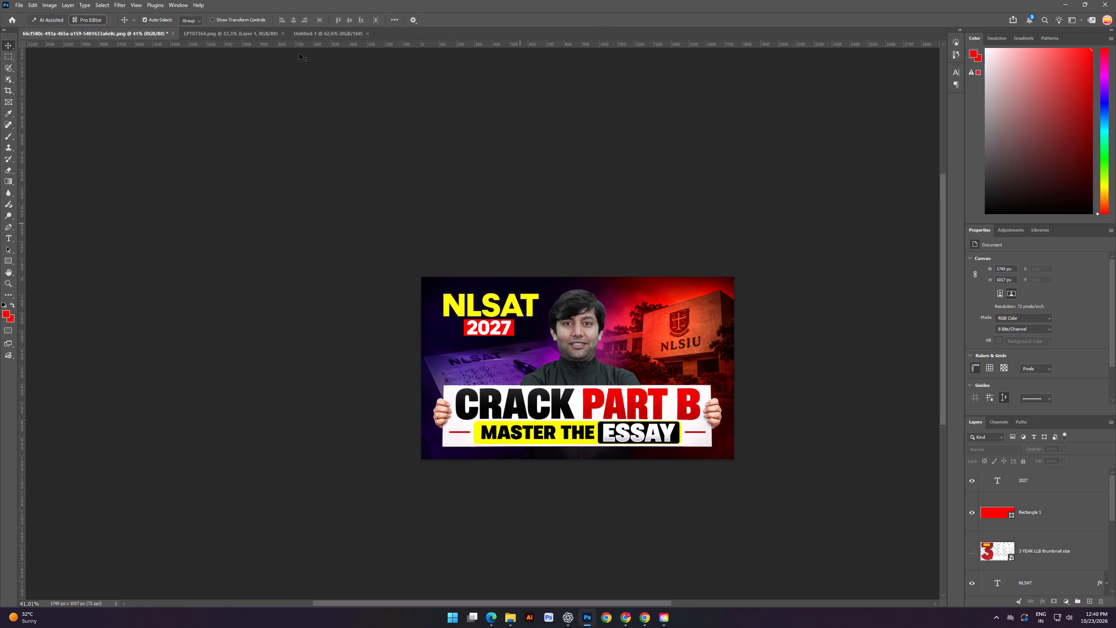
Return to the blank Untitled-1 document and check its dimensions and resolution in Image Size.
{"action": "left_click", "coordinate": [304, 33]}
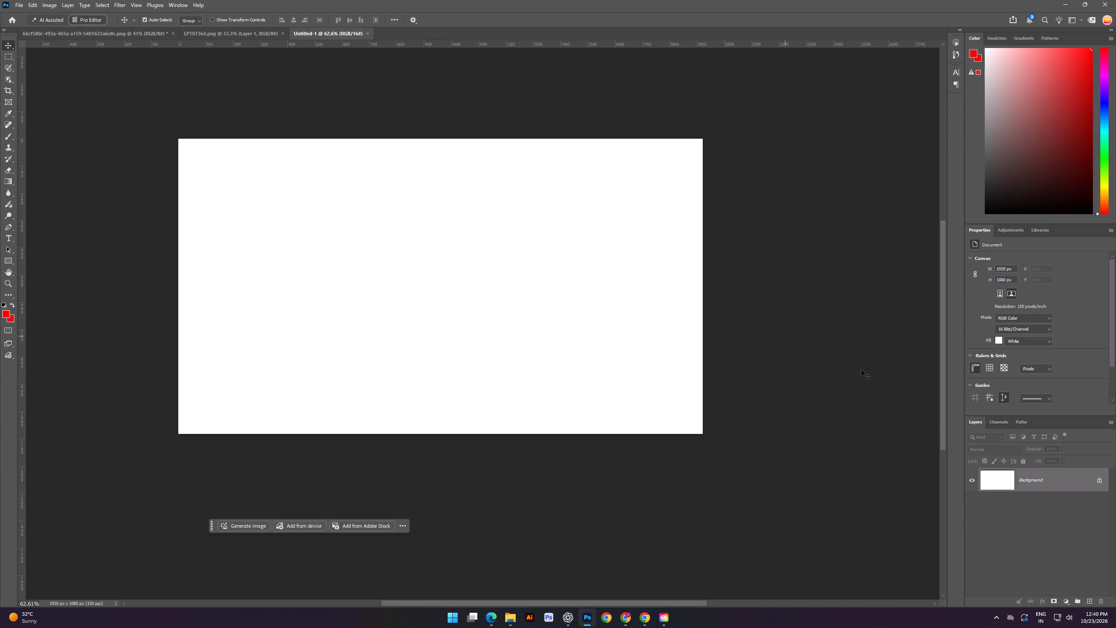
{"action": "left_click", "coordinate": [236, 35]}
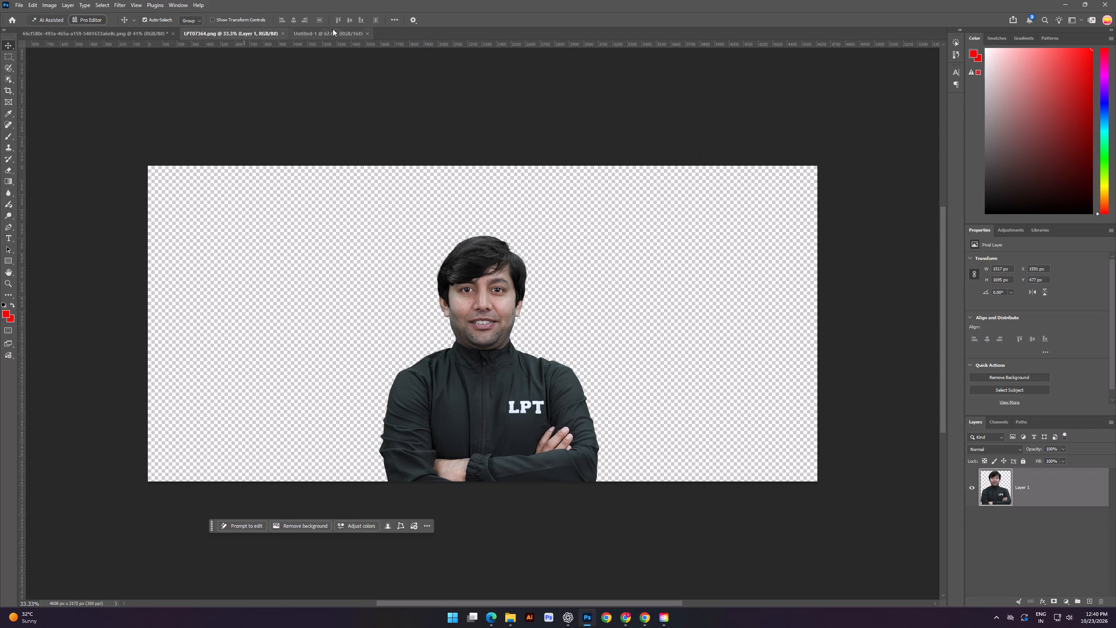
{"action": "left_click", "coordinate": [321, 31]}
{"action": "scroll", "coordinate": [834, 355], "scroll_direction": "down", "scroll_amount": 3}
{"action": "scroll", "coordinate": [564, 252], "scroll_direction": "up", "scroll_amount": 1}
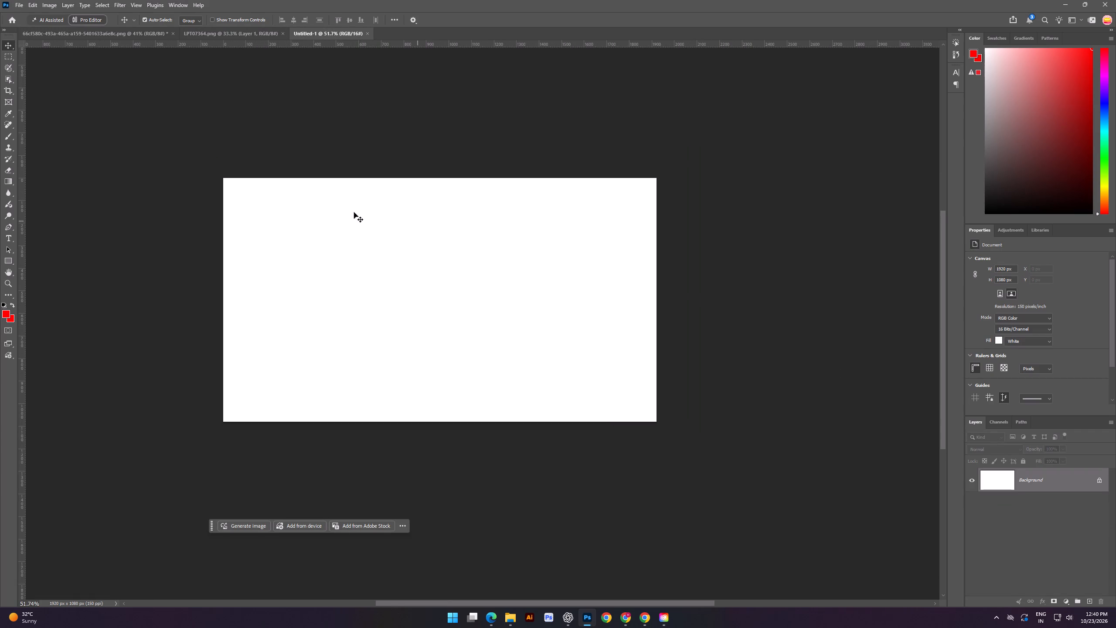
{"action": "left_click", "coordinate": [48, 4]}
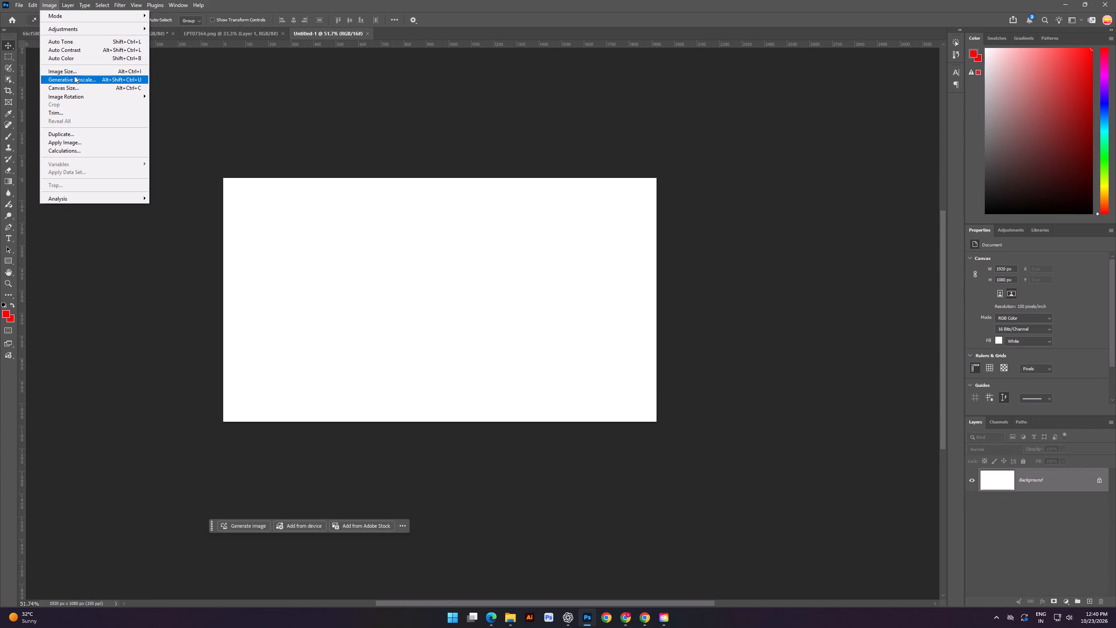
{"action": "left_click", "coordinate": [74, 76]}
{"action": "left_click", "coordinate": [73, 73]}
{"action": "left_click", "coordinate": [432, 183]}
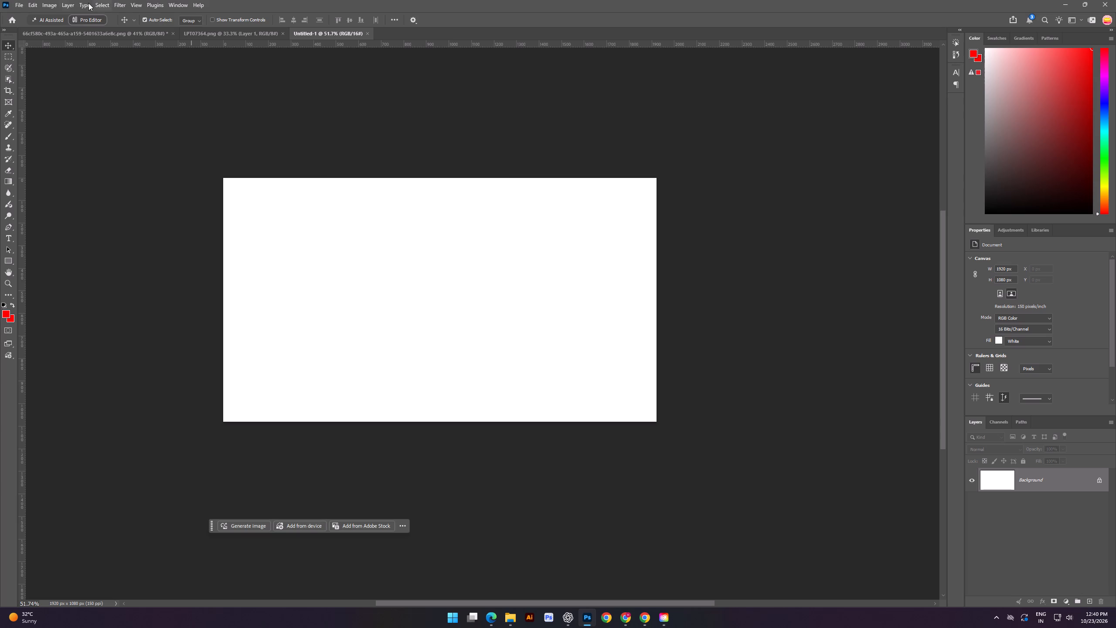
{"action": "left_click", "coordinate": [51, 0]}
{"action": "left_click", "coordinate": [70, 68]}
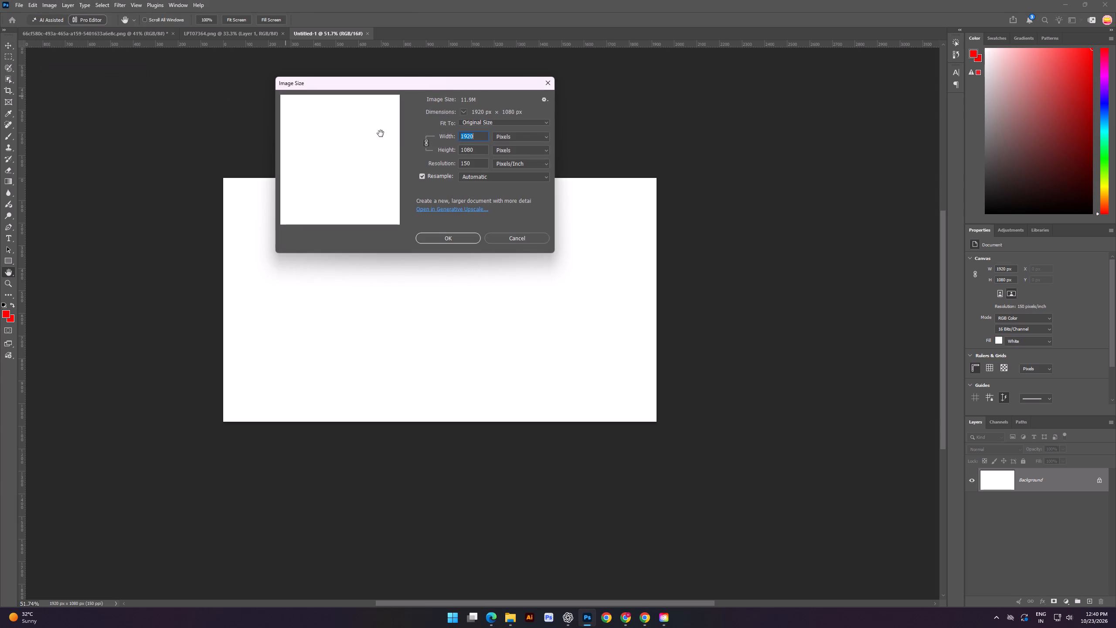
{"action": "left_click", "coordinate": [443, 238]}
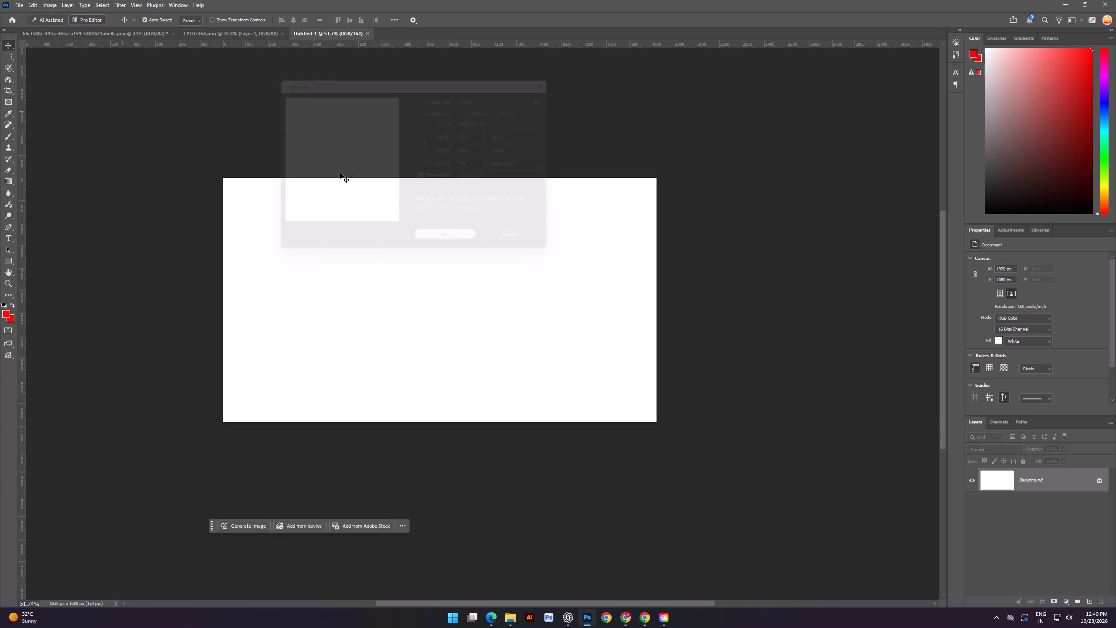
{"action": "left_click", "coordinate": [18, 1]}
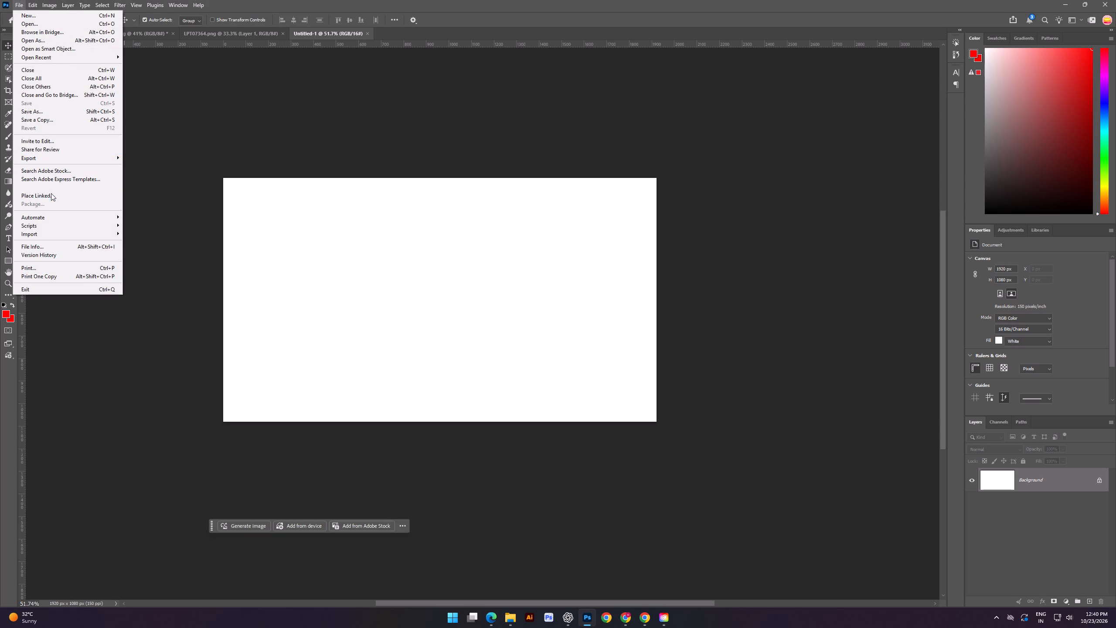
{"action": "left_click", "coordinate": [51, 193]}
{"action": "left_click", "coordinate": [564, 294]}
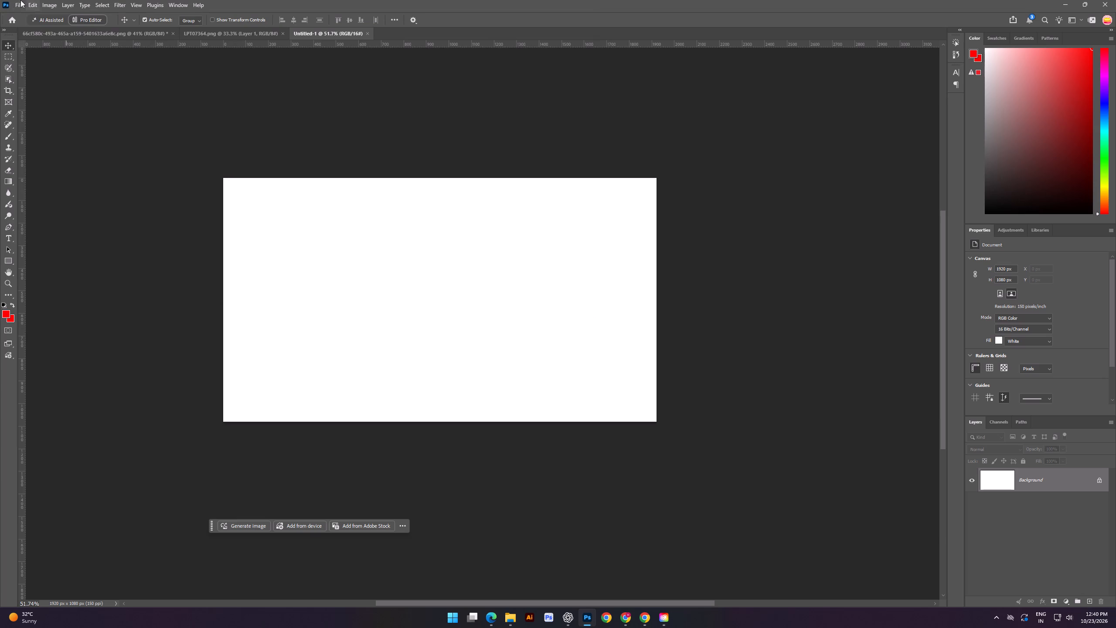
Place SDF.png from Downloads, scale it to about 54.4% to cover the white canvas, and shift it slightly down.
{"action": "left_click", "coordinate": [13, 0]}
{"action": "left_click", "coordinate": [57, 188]}
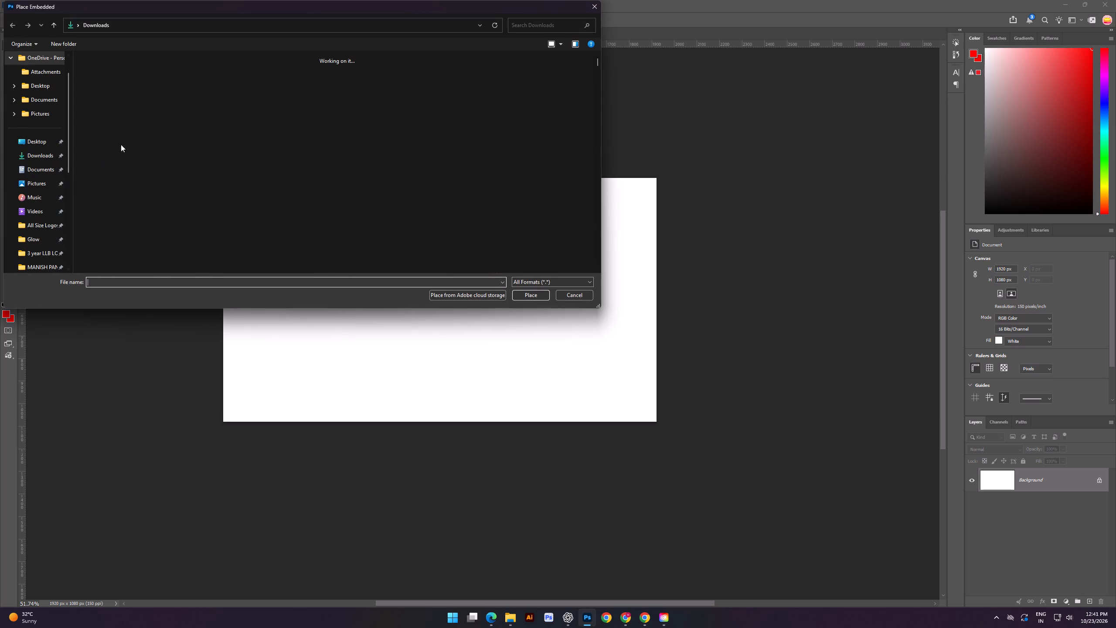
{"action": "double_click", "coordinate": [147, 129]}
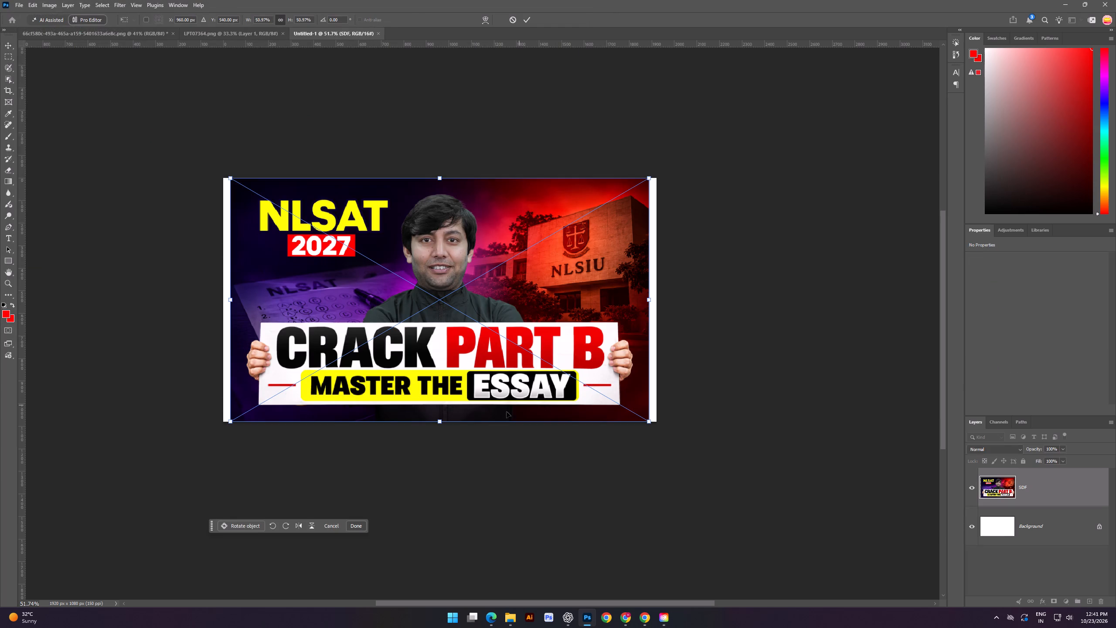
{"action": "left_click_drag", "start_coordinate": [438, 421], "coordinate": [437, 425], "text": "alt"}
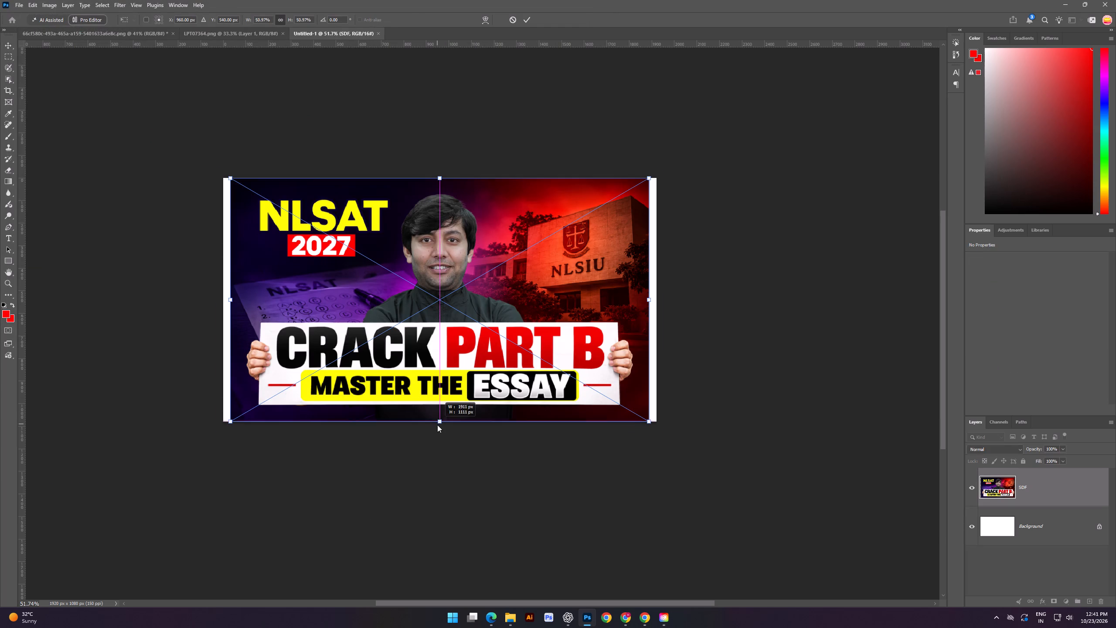
{"action": "left_click_drag", "start_coordinate": [437, 425], "coordinate": [439, 429], "text": "alt"}
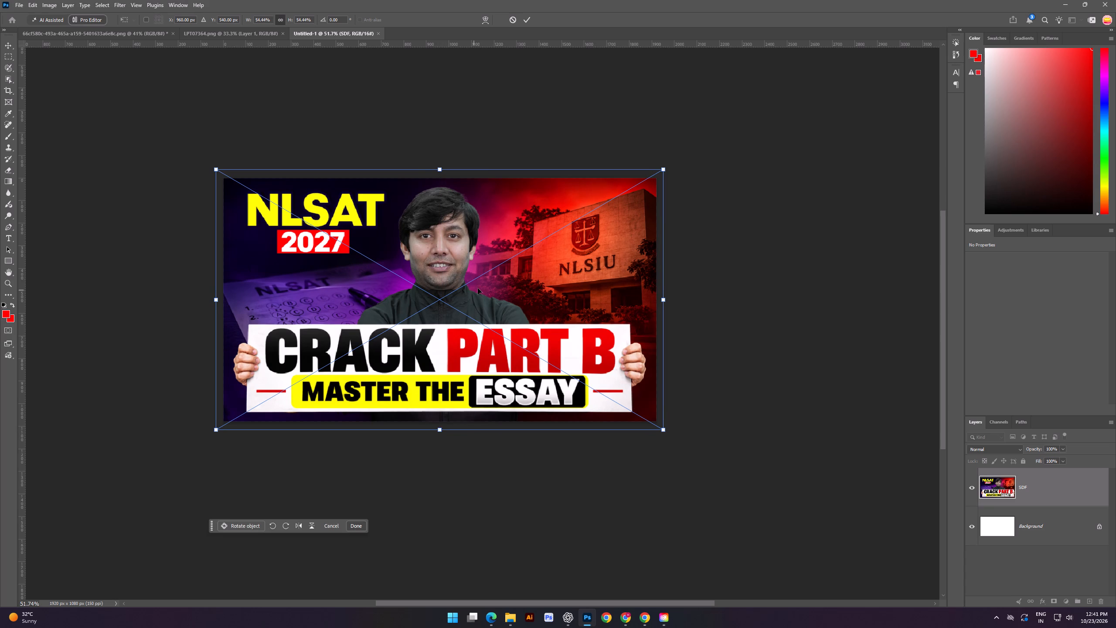
{"action": "left_click_drag", "start_coordinate": [478, 288], "coordinate": [478, 293]}
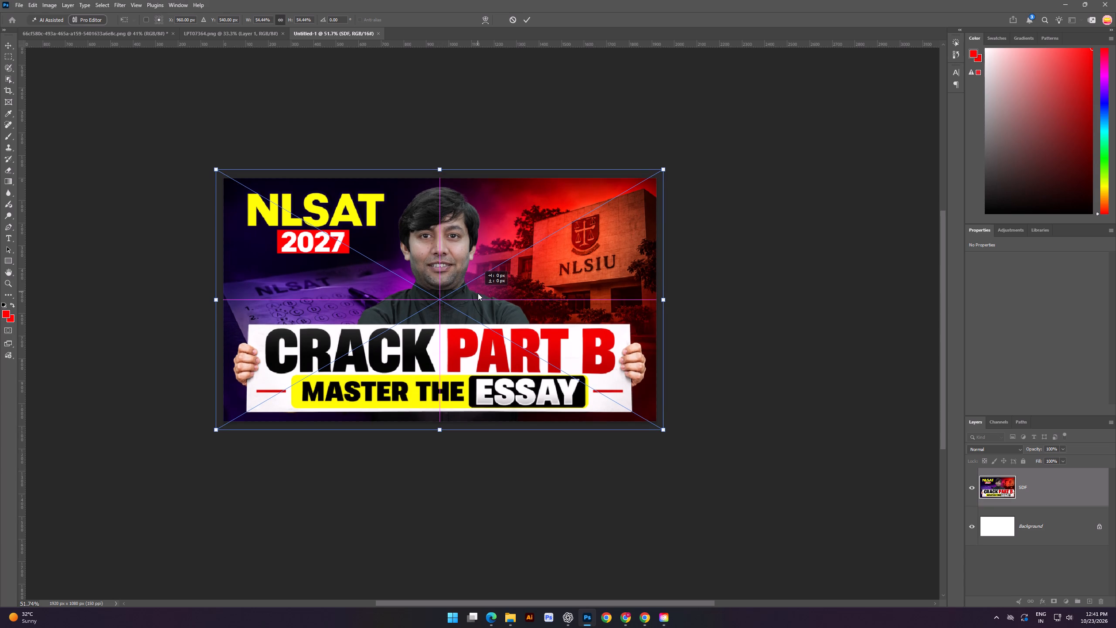
{"action": "left_click_drag", "start_coordinate": [478, 293], "coordinate": [478, 293]}
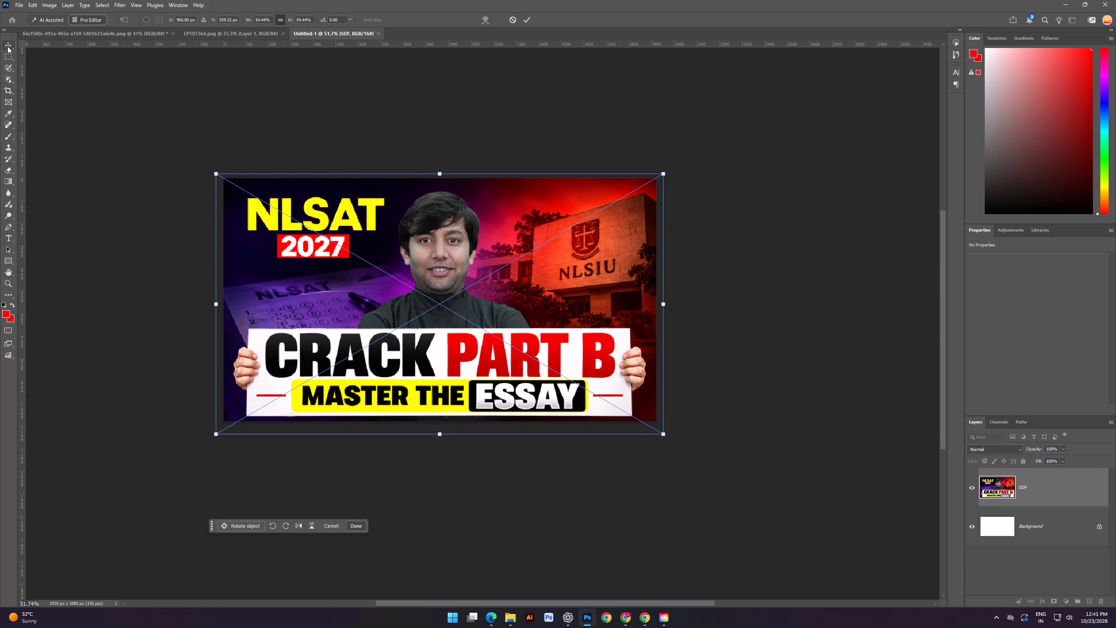
{"action": "left_click", "coordinate": [7, 46]}
Place the 3 YEAR LLB thumbnail size logo from the 3 year LLB logo folder over the thumbnail at its default position.
{"action": "left_click", "coordinate": [17, 0]}
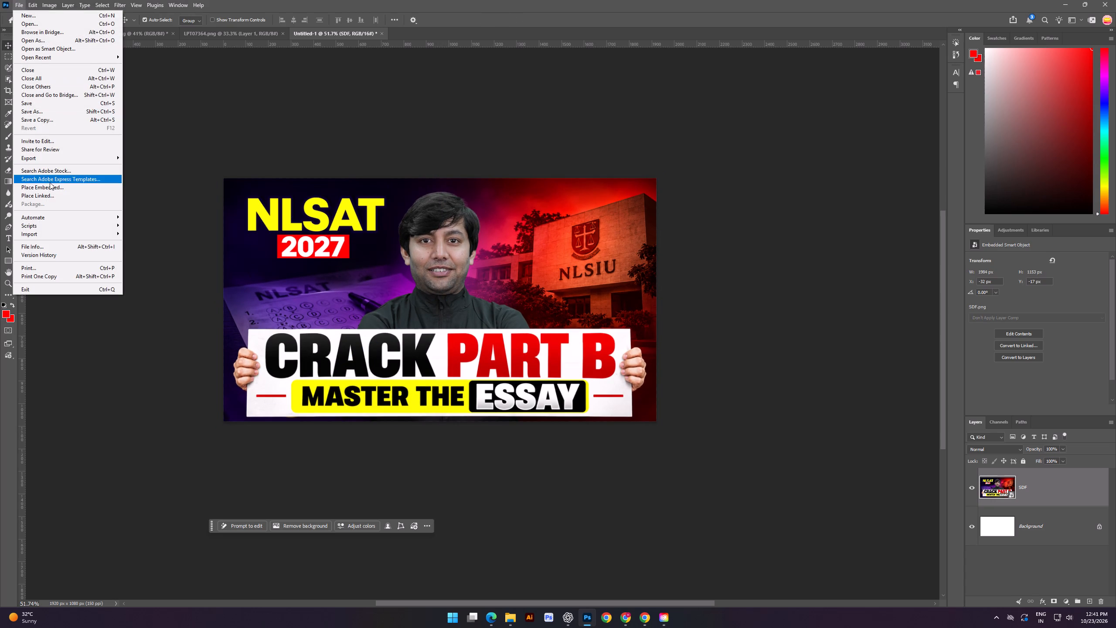
{"action": "left_click", "coordinate": [51, 189]}
{"action": "left_click", "coordinate": [48, 253]}
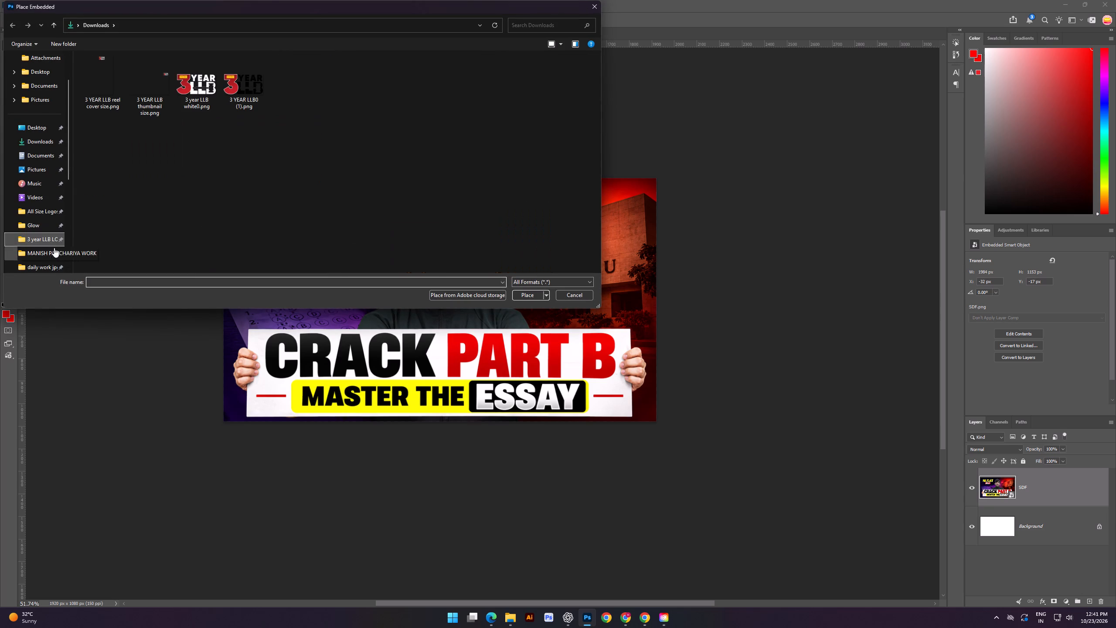
{"action": "double_click", "coordinate": [152, 97]}
{"action": "left_click", "coordinate": [519, 122]}
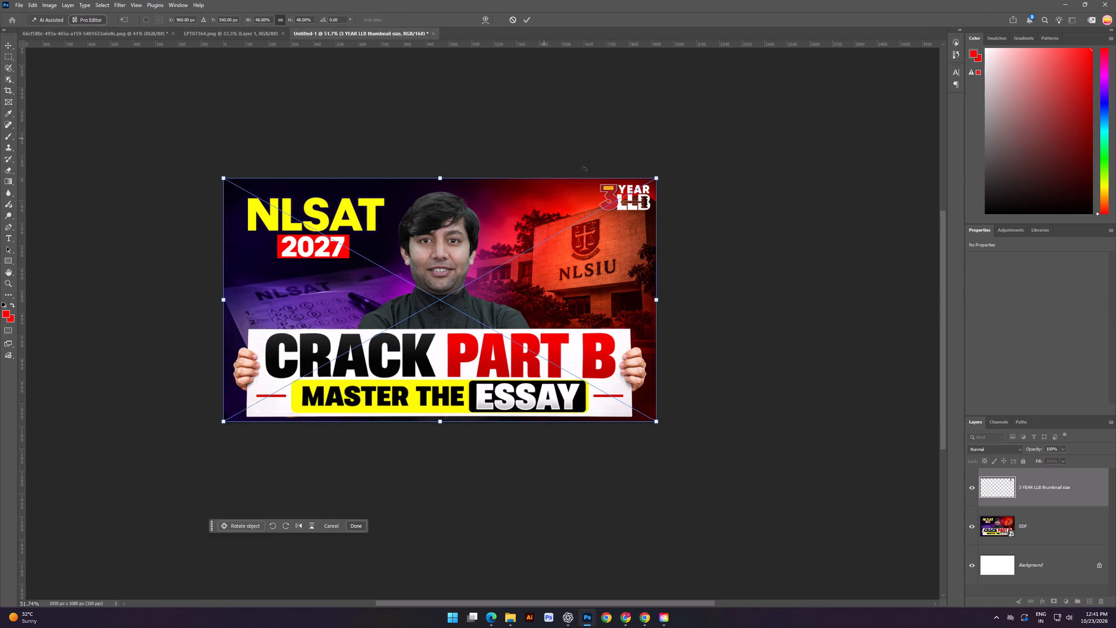
{"action": "left_click", "coordinate": [800, 446]}
{"action": "scroll", "coordinate": [1057, 541], "scroll_direction": "down", "scroll_amount": 3}
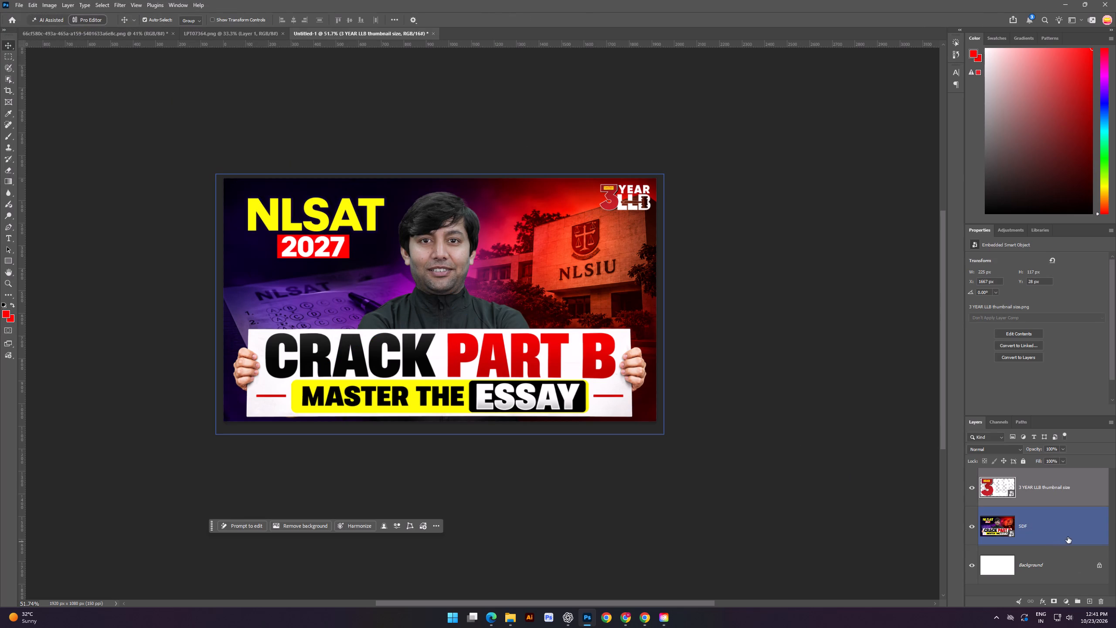
Merge the logo, SDF and Background layers into one layer and convert it to a smart object.
{"action": "left_click", "coordinate": [1069, 537], "text": "shift"}
{"action": "left_click", "coordinate": [1058, 484], "text": "shift"}
{"action": "left_click", "coordinate": [1068, 563], "text": "shift"}
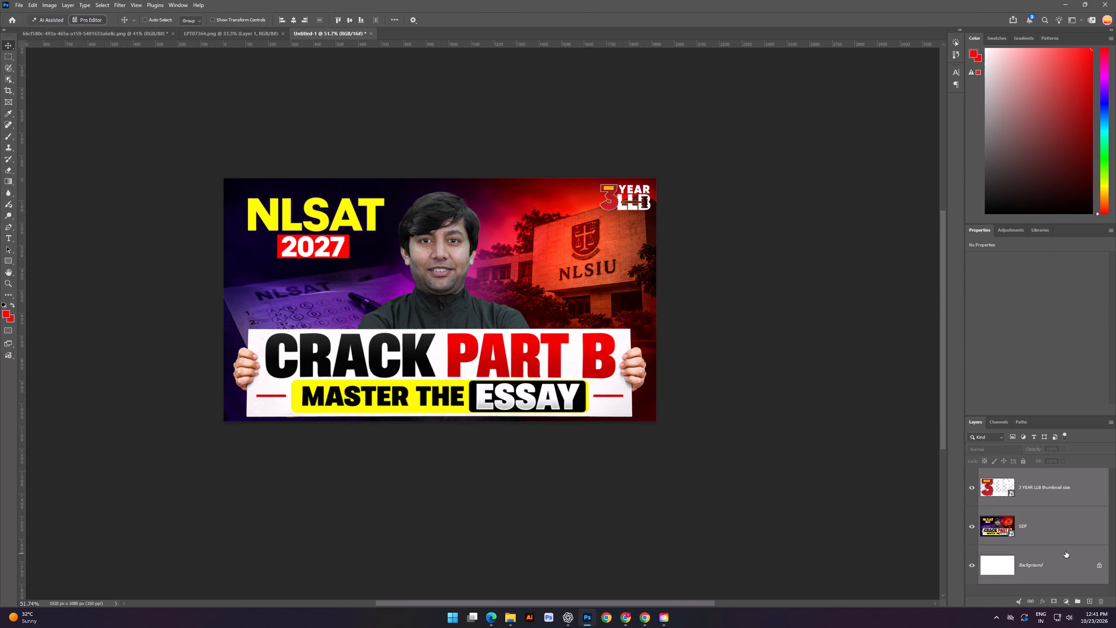
{"action": "key", "text": "ctrl+e"}
{"action": "right_click", "coordinate": [1047, 476]}
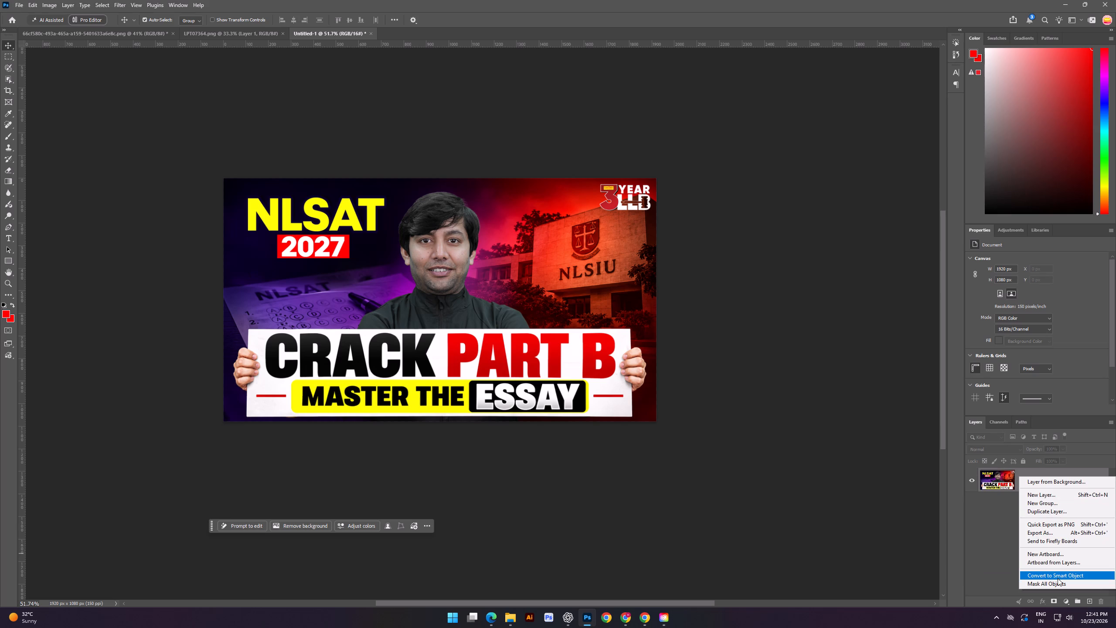
{"action": "left_click", "coordinate": [1057, 578]}
In the Camera Raw Filter, set Temperature to +10, Texture to +54, Clarity to +18 and Dehaze to +11.
{"action": "key", "text": "ctrl+shift+a"}
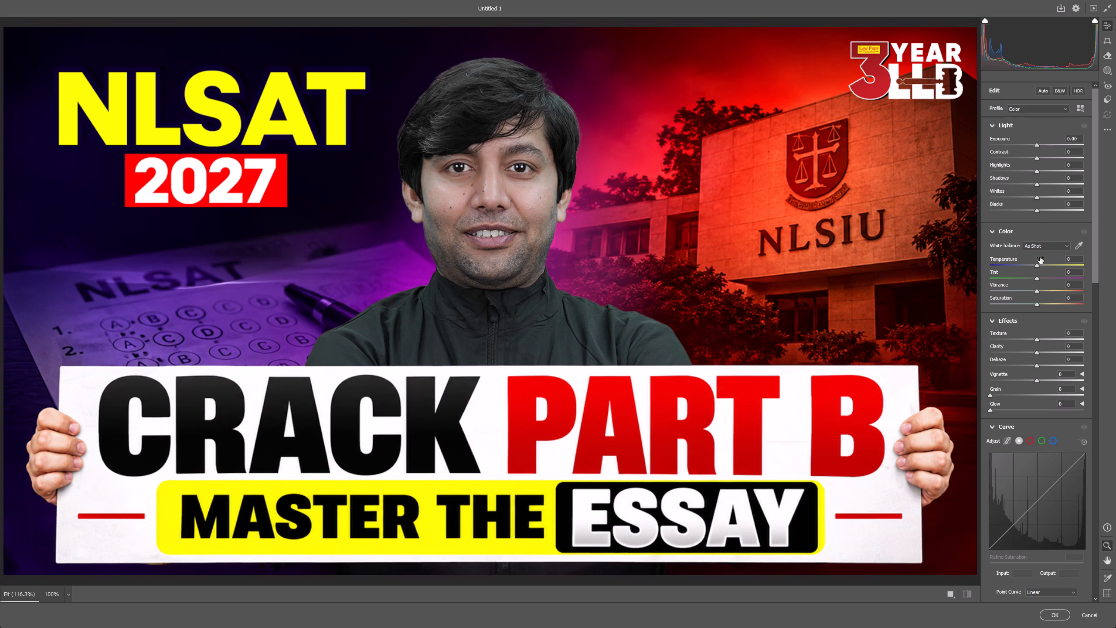
{"action": "left_click_drag", "start_coordinate": [1038, 266], "coordinate": [1042, 265]}
{"action": "left_click_drag", "start_coordinate": [1037, 339], "coordinate": [1064, 339]}
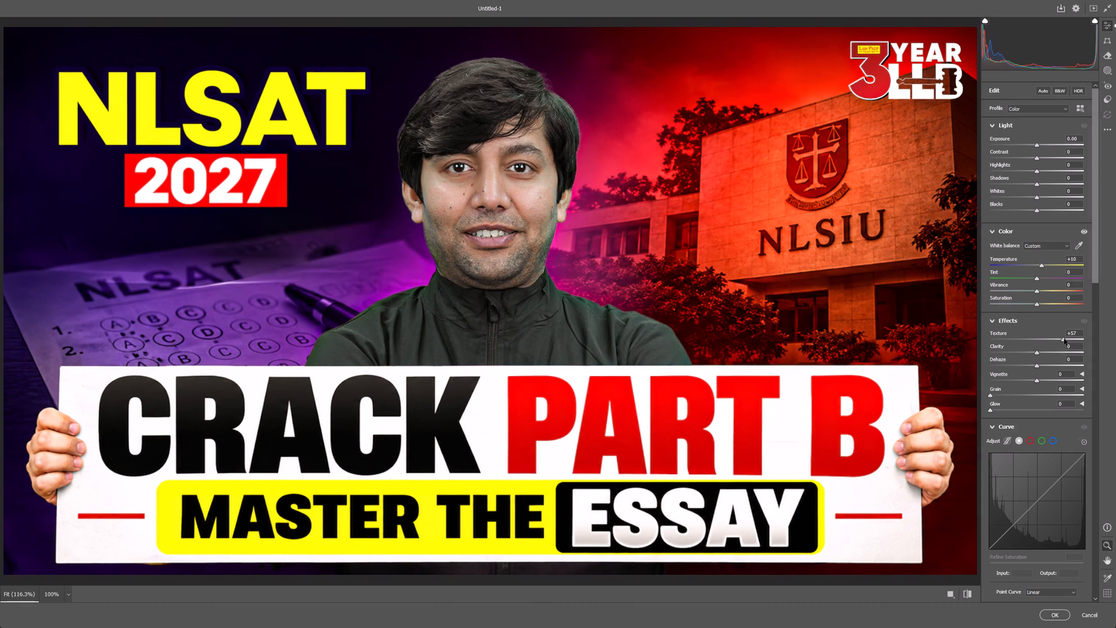
{"action": "left_click_drag", "start_coordinate": [1064, 339], "coordinate": [1062, 339]}
{"action": "left_click_drag", "start_coordinate": [1038, 351], "coordinate": [1051, 350]}
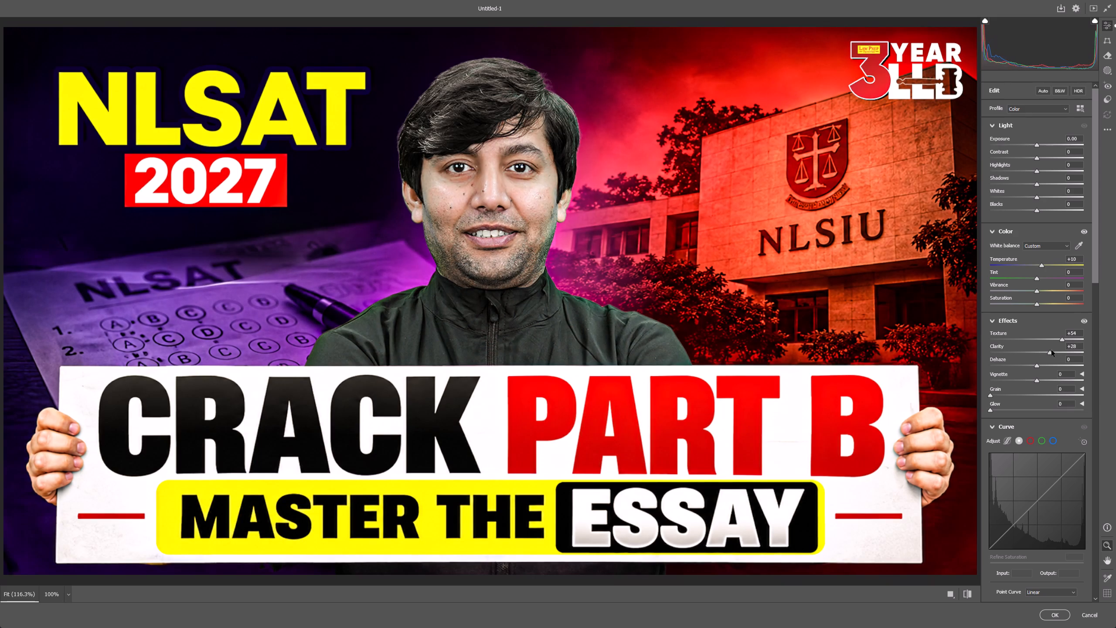
{"action": "left_click_drag", "start_coordinate": [1051, 350], "coordinate": [1047, 350]}
{"action": "left_click_drag", "start_coordinate": [1038, 364], "coordinate": [1044, 365]}
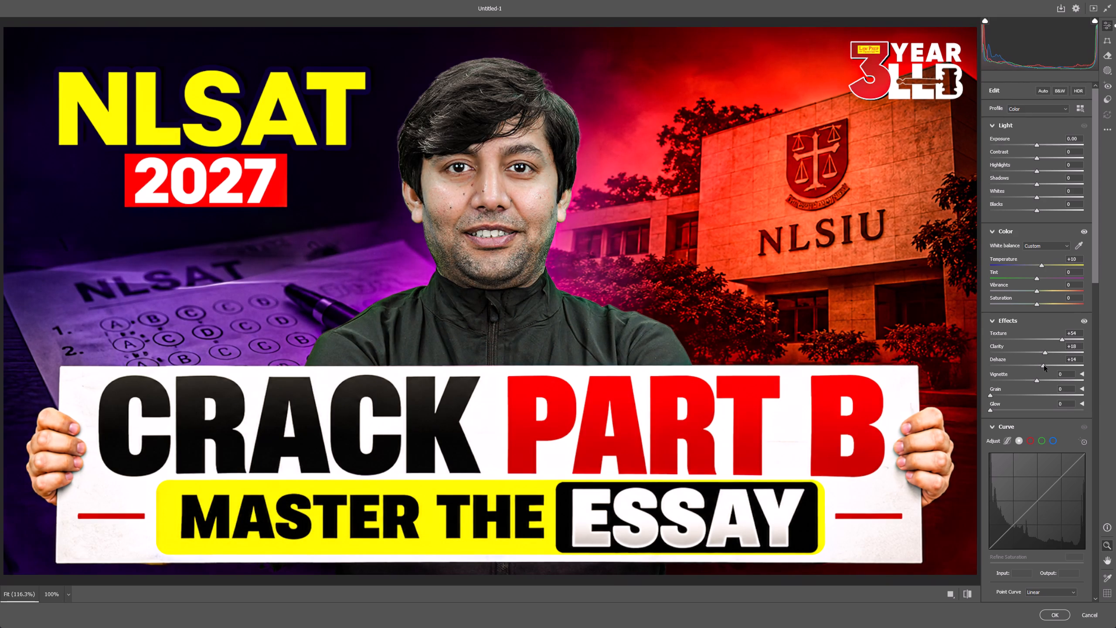
{"action": "left_click_drag", "start_coordinate": [1044, 365], "coordinate": [1043, 365]}
Adjust the light settings to Blacks +14, Whites +19, Exposure +0.05 and Shadows -12.
{"action": "left_click_drag", "start_coordinate": [1036, 200], "coordinate": [1042, 200]}
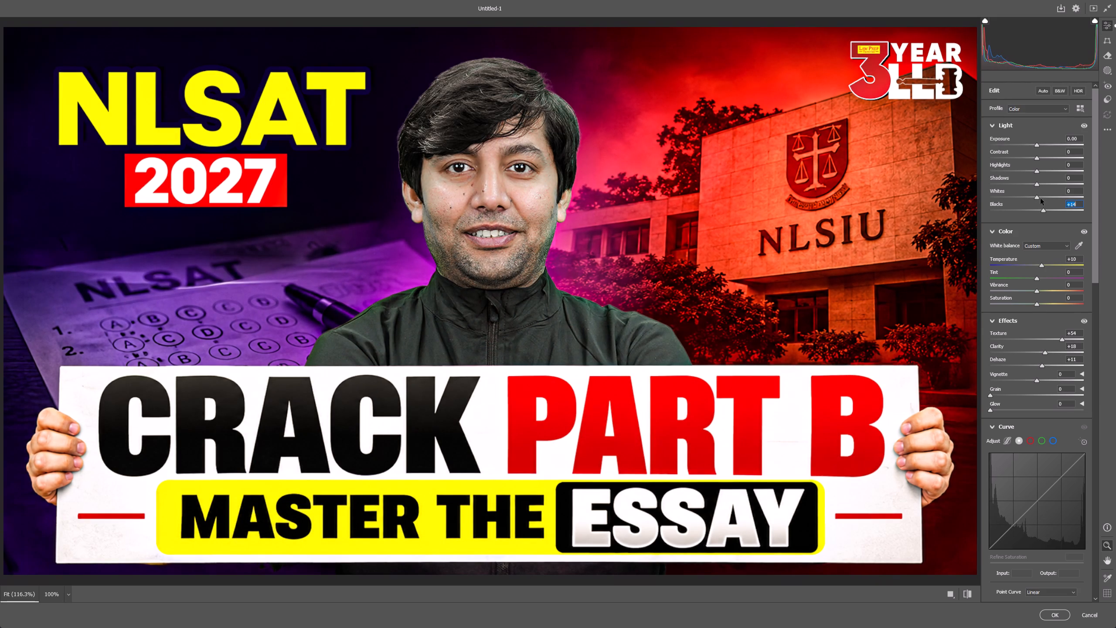
{"action": "left_click_drag", "start_coordinate": [1038, 196], "coordinate": [1047, 197]}
{"action": "left_click", "coordinate": [1036, 146]}
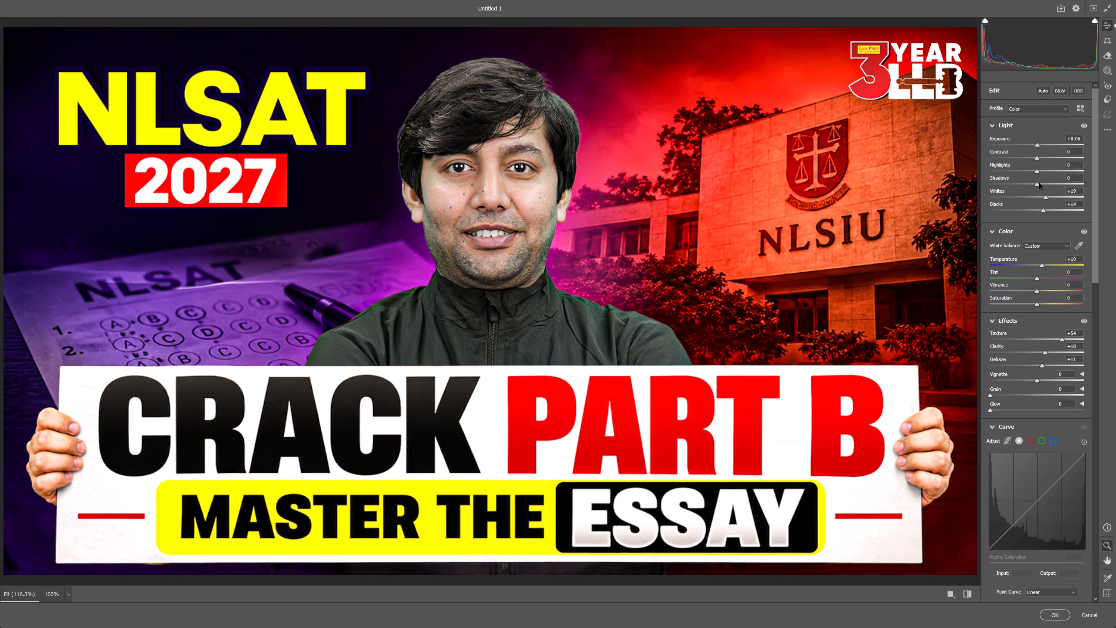
{"action": "left_click_drag", "start_coordinate": [1034, 182], "coordinate": [1028, 181]}
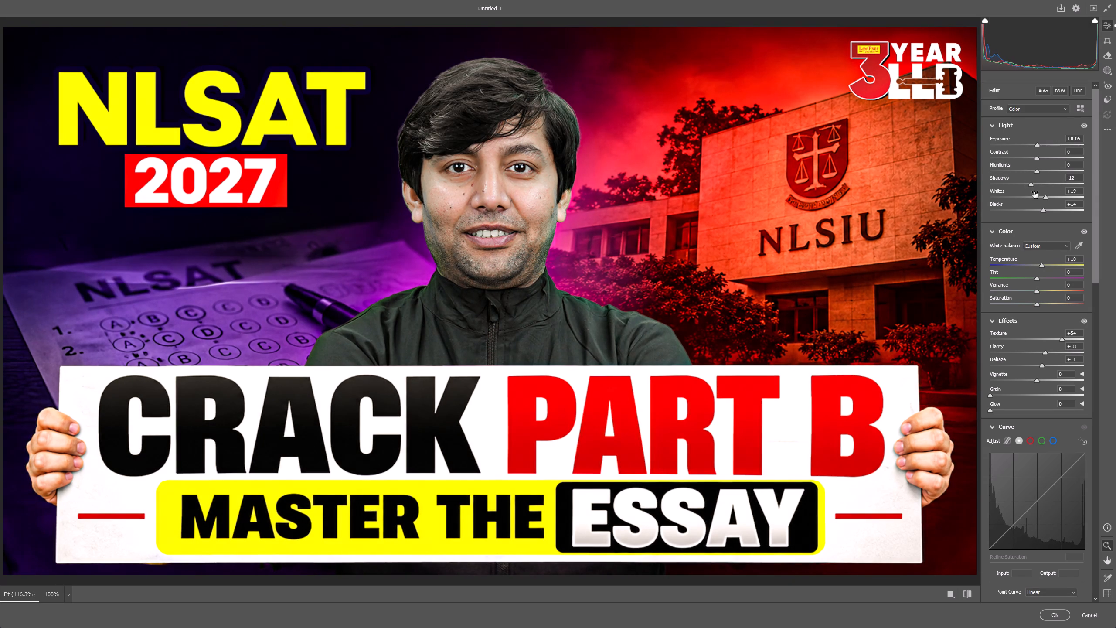
Add light grain and a Glow of 18, and apply the Camera Raw Filter to the thumbnail.
{"action": "left_click", "coordinate": [1044, 366]}
{"action": "left_click", "coordinate": [1000, 396]}
{"action": "left_click_drag", "start_coordinate": [991, 410], "coordinate": [1008, 410]}
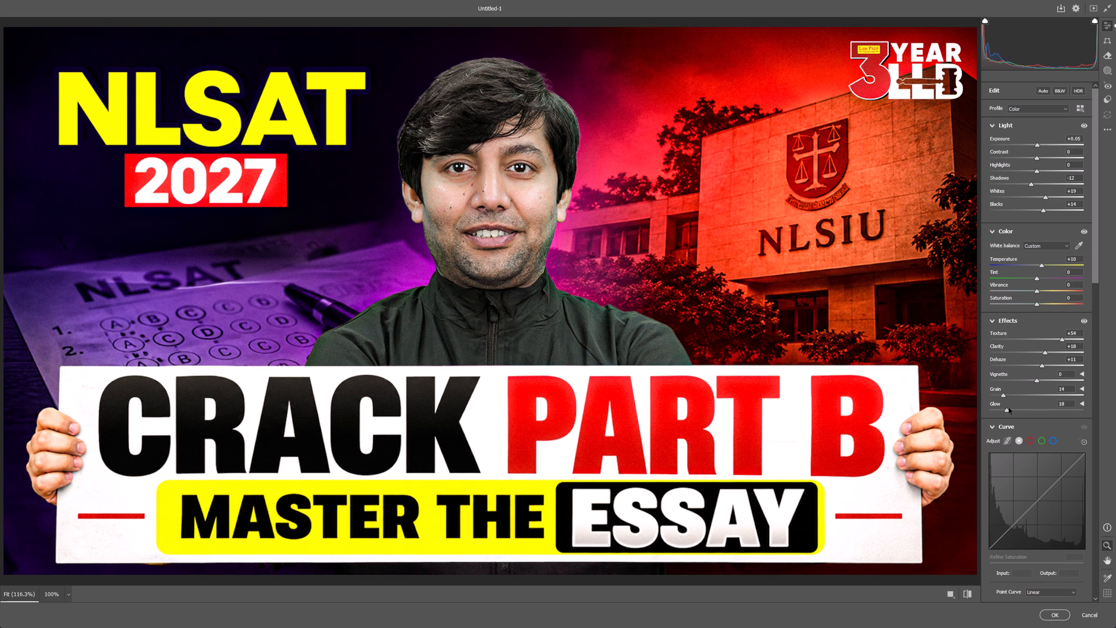
{"action": "left_click_drag", "start_coordinate": [1002, 395], "coordinate": [997, 395]}
{"action": "scroll", "coordinate": [1003, 435], "scroll_direction": "down", "scroll_amount": 12}
{"action": "left_click_drag", "start_coordinate": [996, 324], "coordinate": [1004, 324]}
{"action": "left_click_drag", "start_coordinate": [997, 341], "coordinate": [1002, 341]}
{"action": "left_click", "coordinate": [1056, 617]}
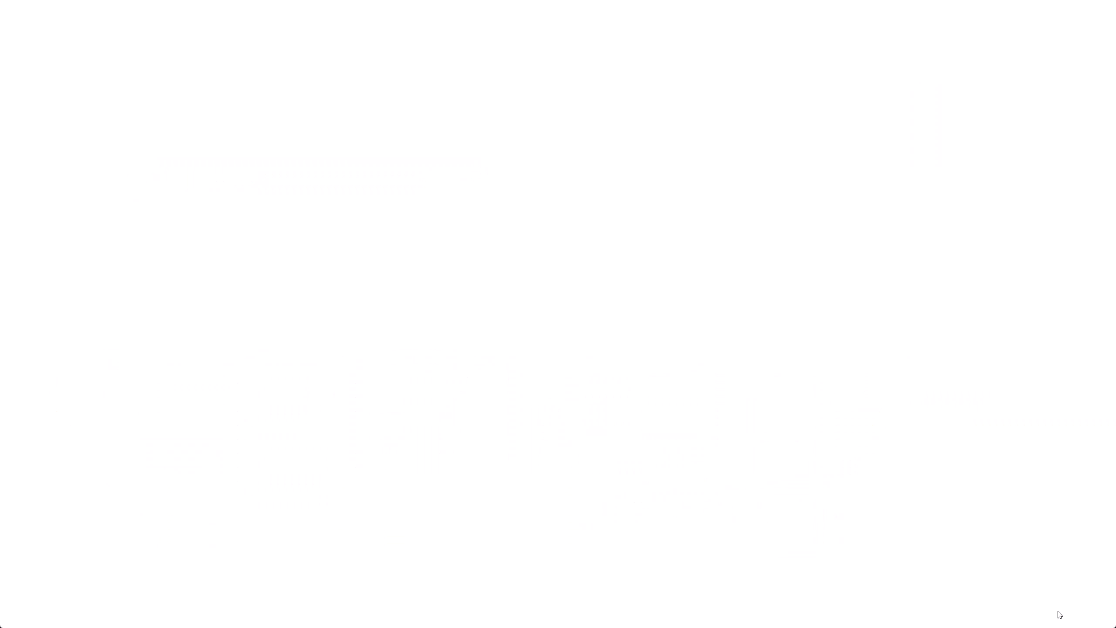
Reopen the Camera Raw smart filter on the merged layer and raise Grain to about 38.
{"action": "scroll", "coordinate": [341, 228], "scroll_direction": "up", "scroll_amount": 2}
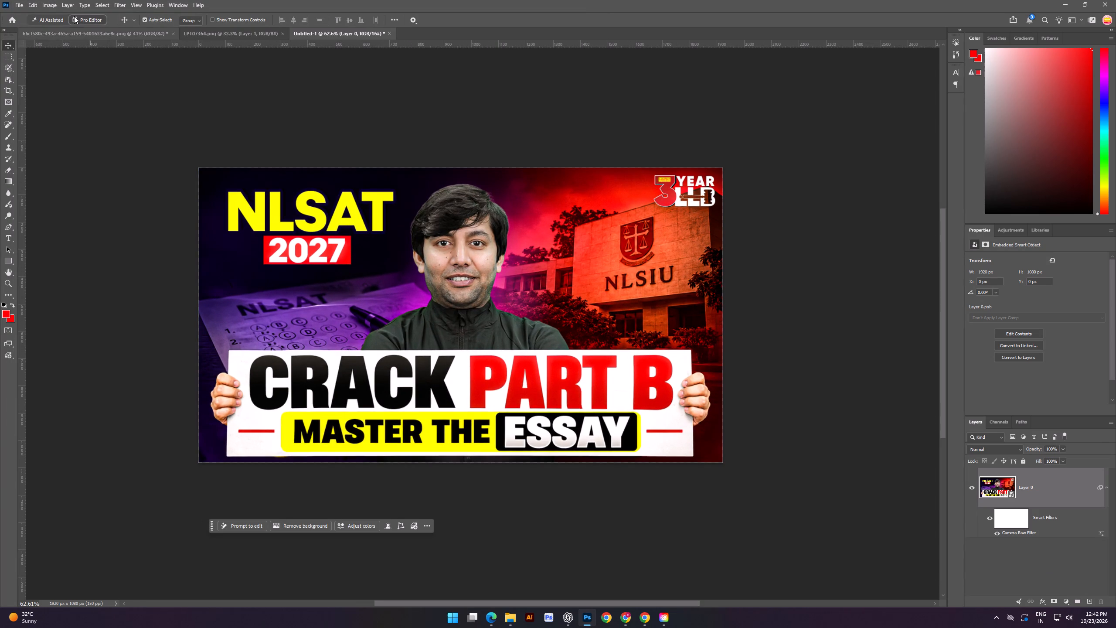
{"action": "double_click", "coordinate": [1007, 532]}
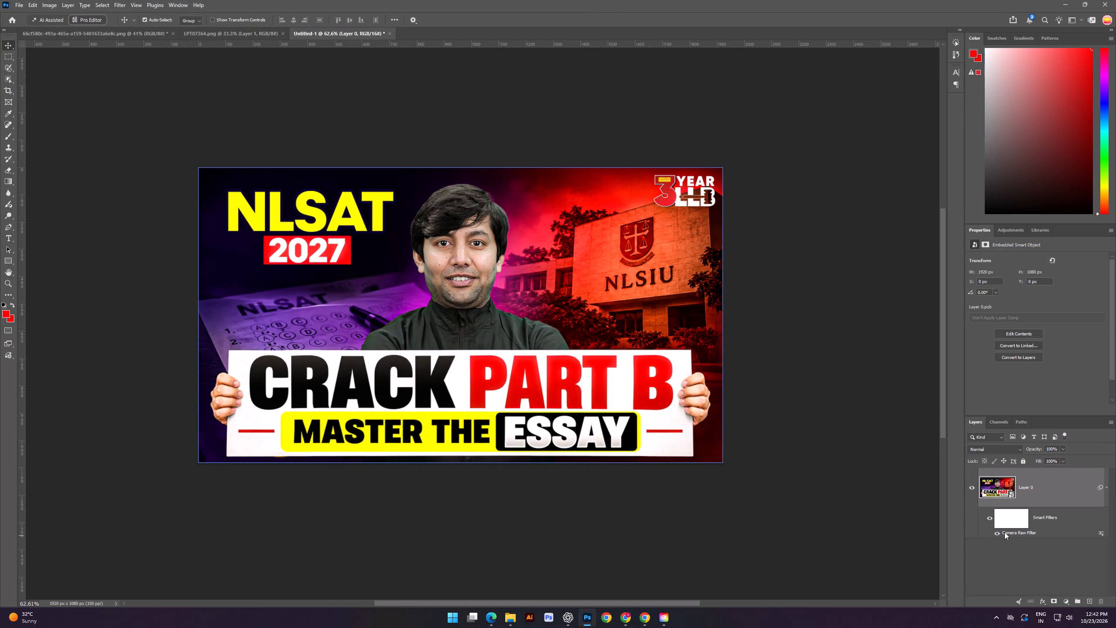
{"action": "left_click_drag", "start_coordinate": [1003, 394], "coordinate": [1025, 398]}
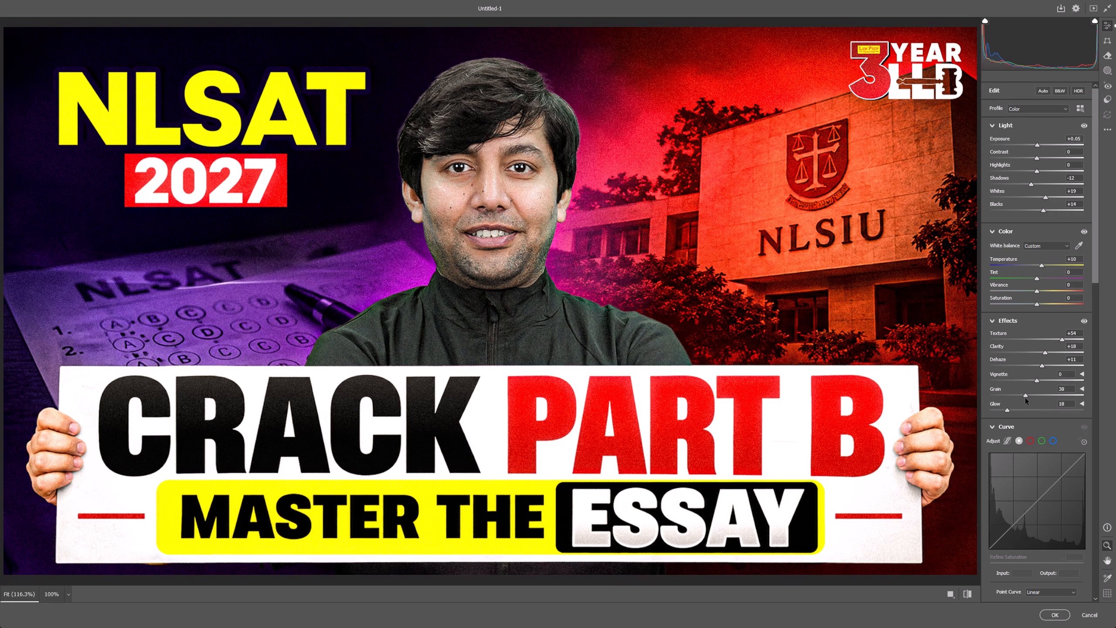
{"action": "left_click_drag", "start_coordinate": [1025, 398], "coordinate": [1023, 398]}
{"action": "left_click", "coordinate": [1051, 614]}
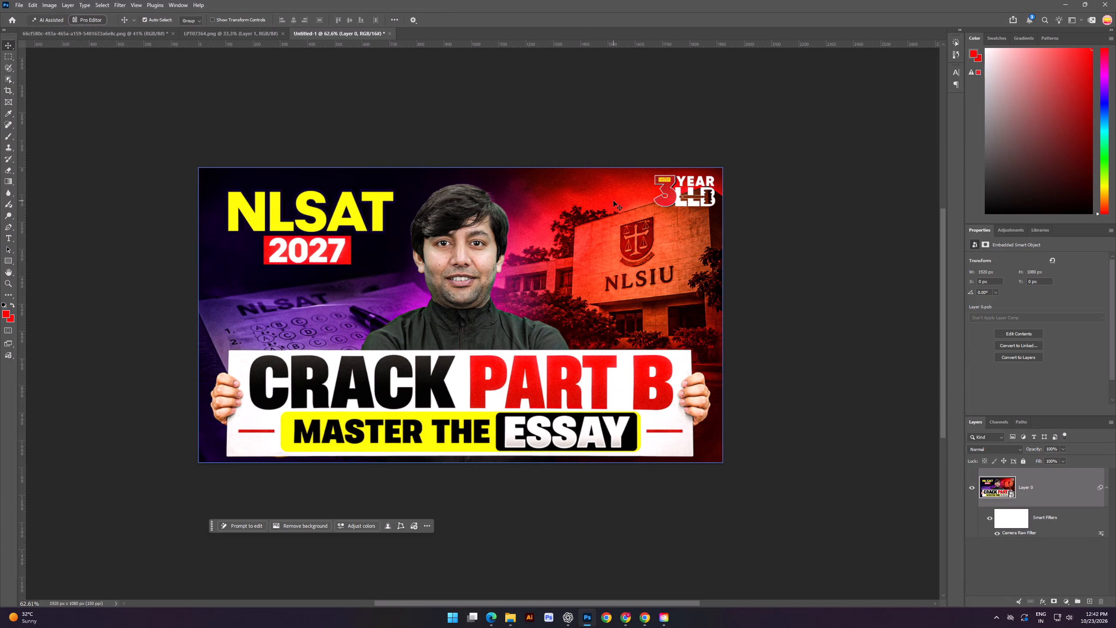
Set the document resolution to 170 pixels/inch in Image Size with resampling on.
{"action": "left_click", "coordinate": [44, 0]}
{"action": "left_click", "coordinate": [81, 71]}
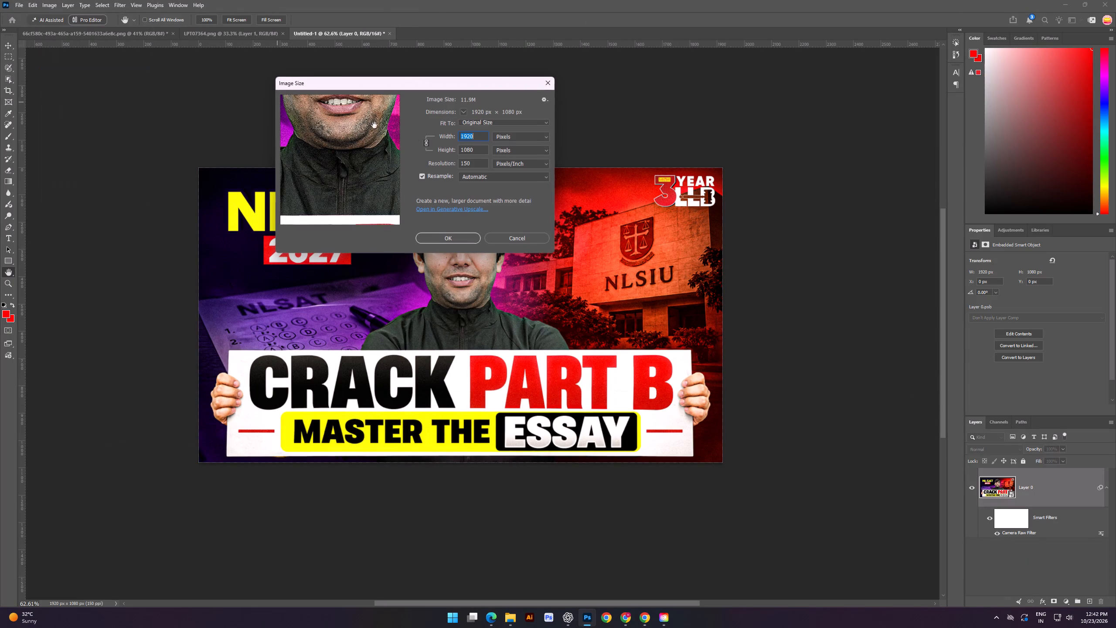
{"action": "left_click_drag", "start_coordinate": [477, 164], "coordinate": [451, 160]}
{"action": "type", "text": "170"}
{"action": "key", "text": "Return"}
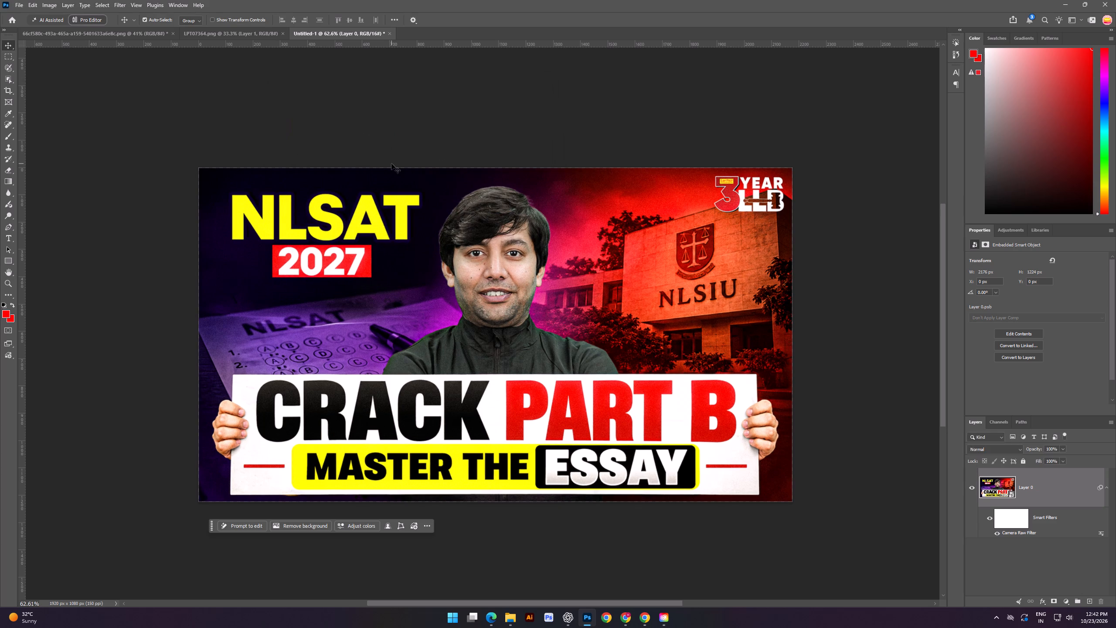
Open the export options for the finished thumbnail.
{"action": "left_click", "coordinate": [17, 0]}
{"action": "left_click", "coordinate": [44, 156]}
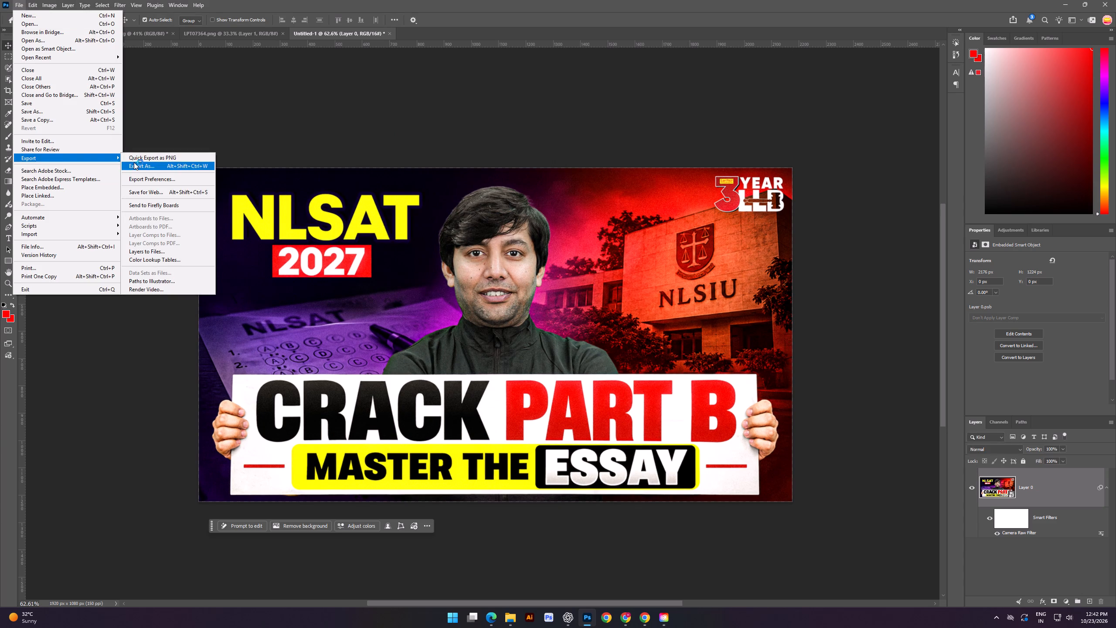
Quick-export the thumbnail as a PNG to the Downloads folder, replacing the existing SDF.png.
{"action": "left_click", "coordinate": [137, 160]}
{"action": "double_click", "coordinate": [128, 142]}
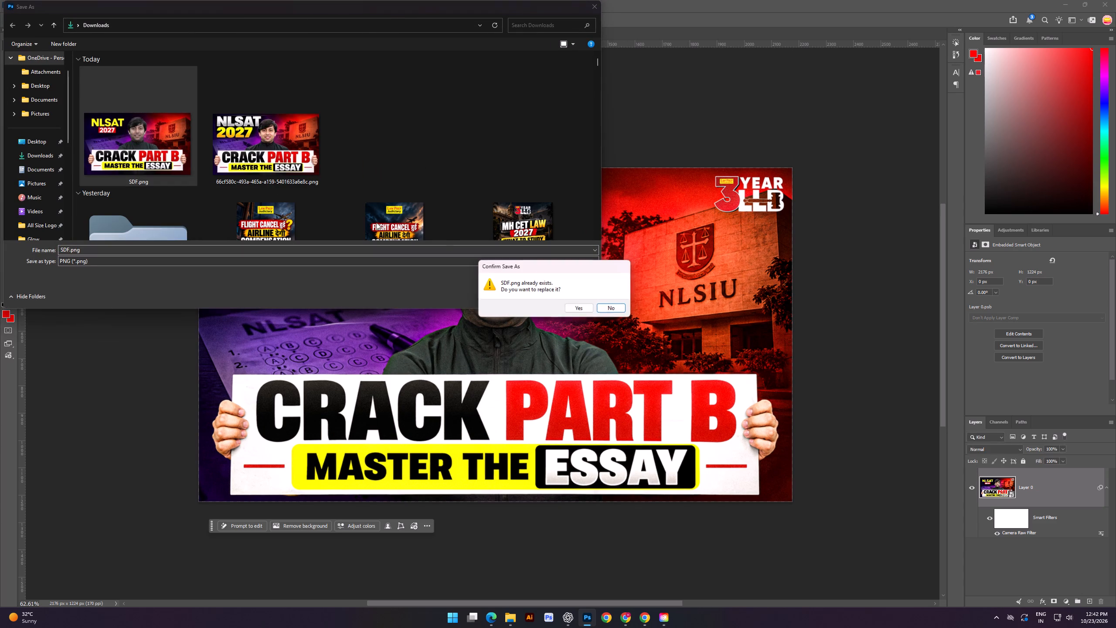
{"action": "left_click", "coordinate": [575, 308]}
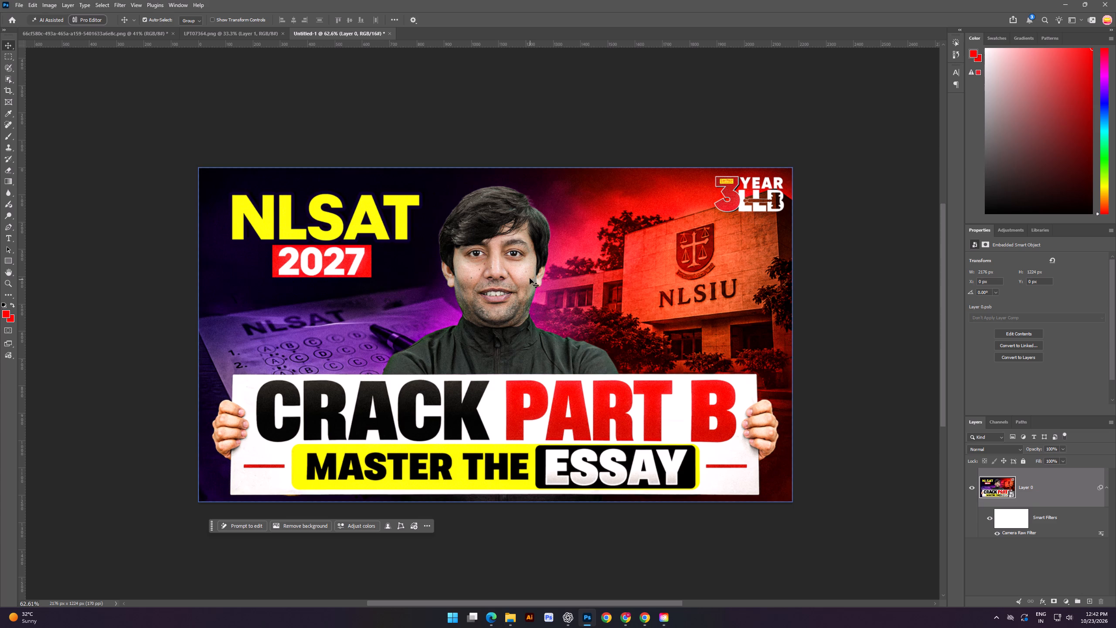
Switch to the Chrome window with the LPT Design Sheet.
{"action": "left_click", "coordinate": [623, 625]}
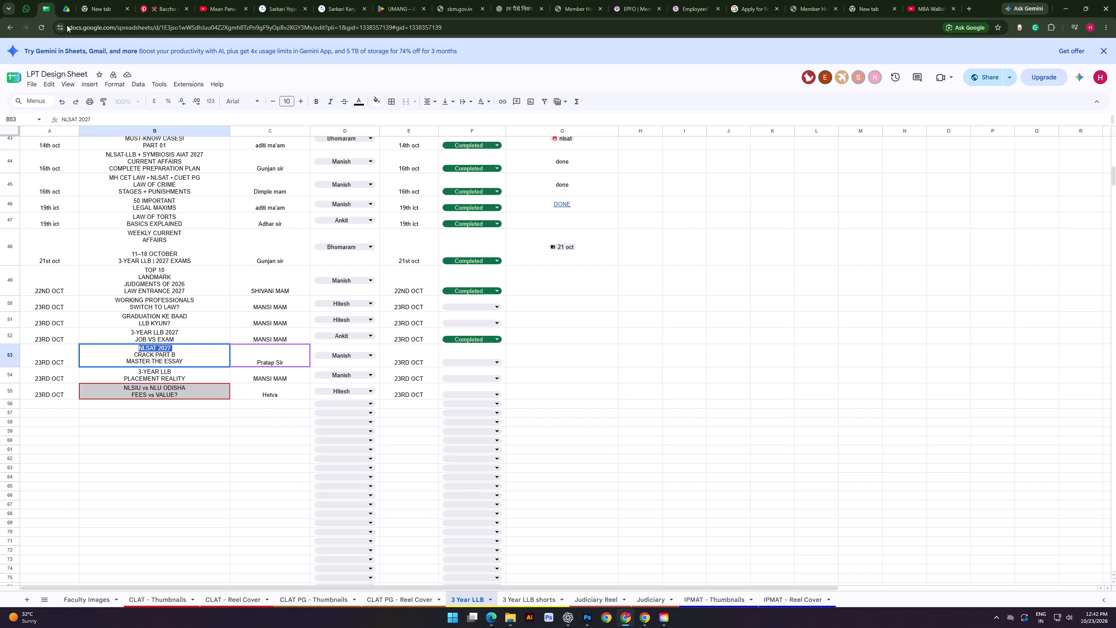